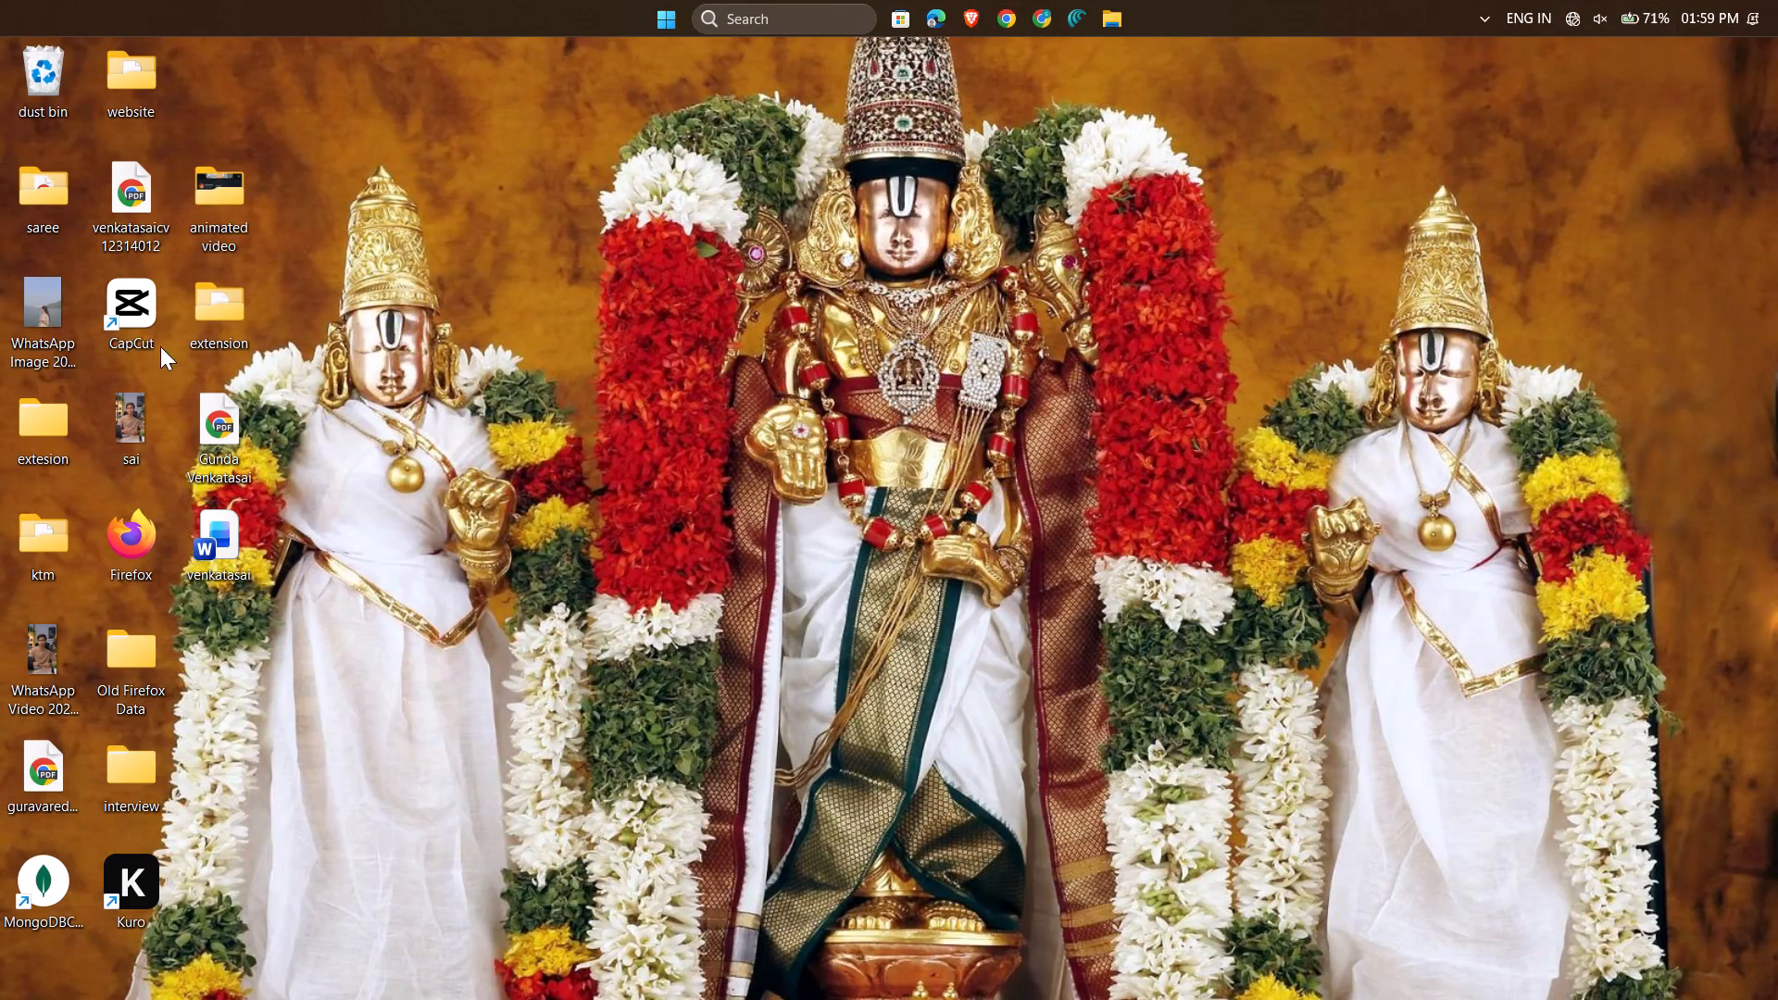
# Launch CapCut, dismiss the environment check and the Pro offer, and open the most recent project, 1102.
pyautogui.doubleClick(133, 331)
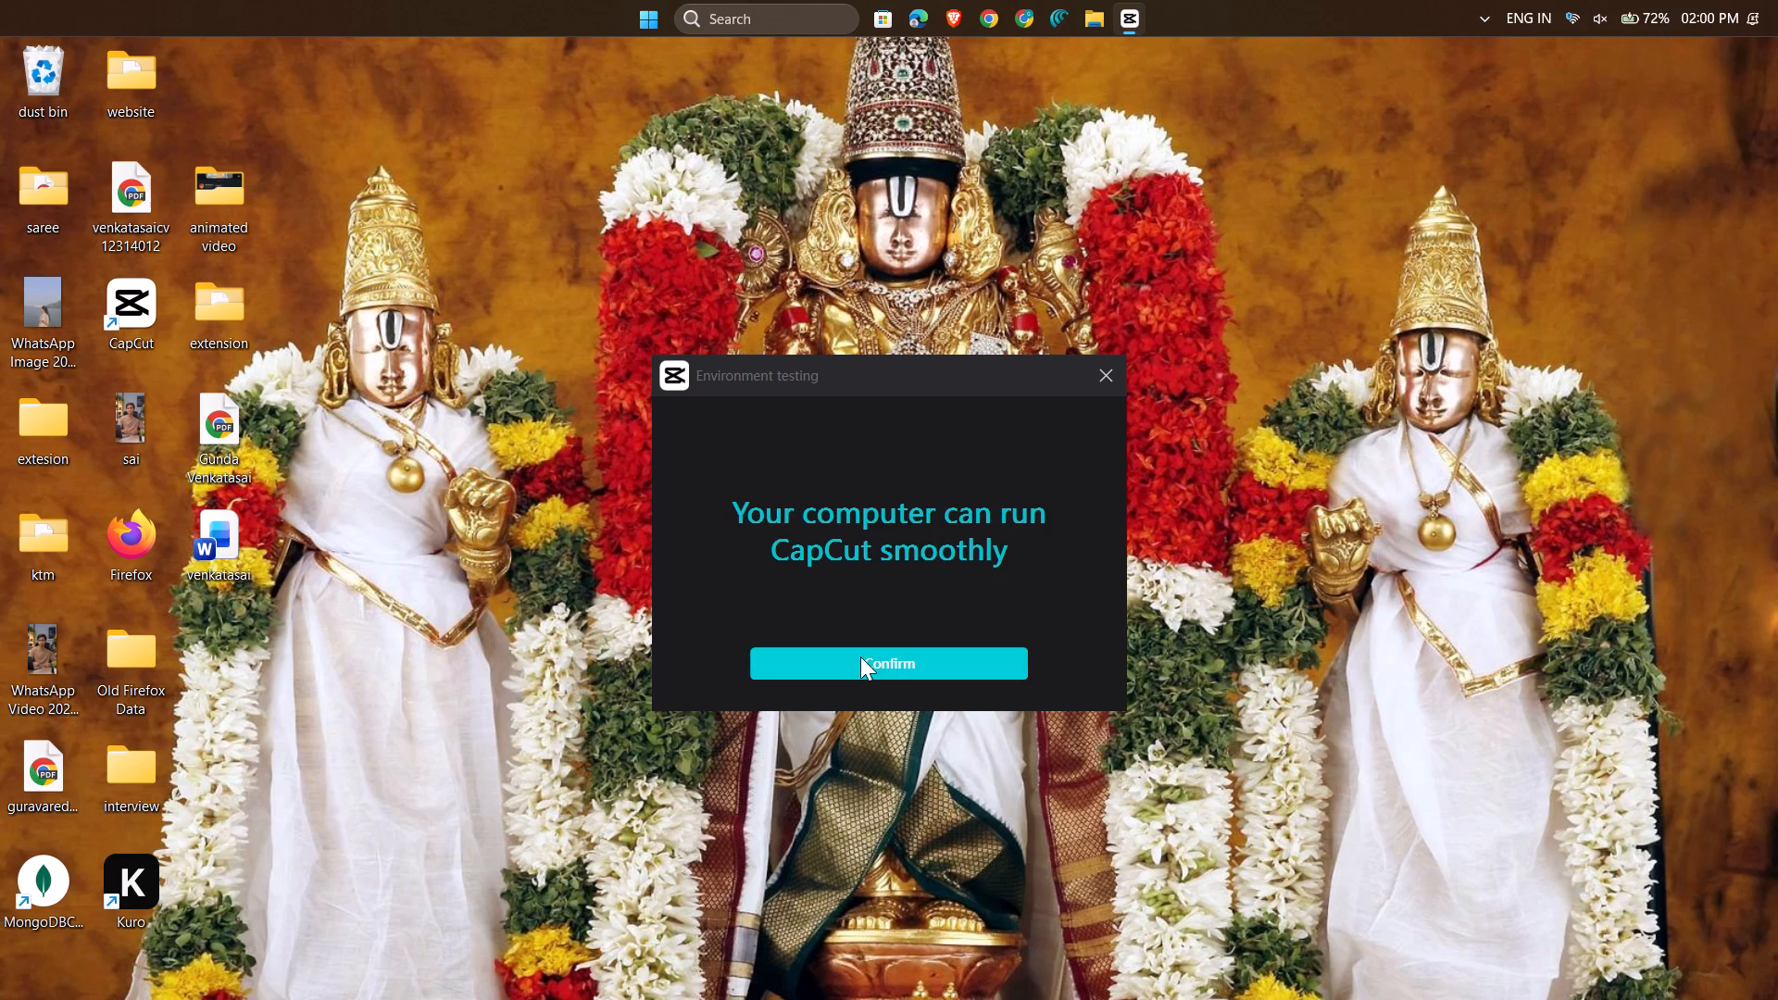
pyautogui.click(860, 656)
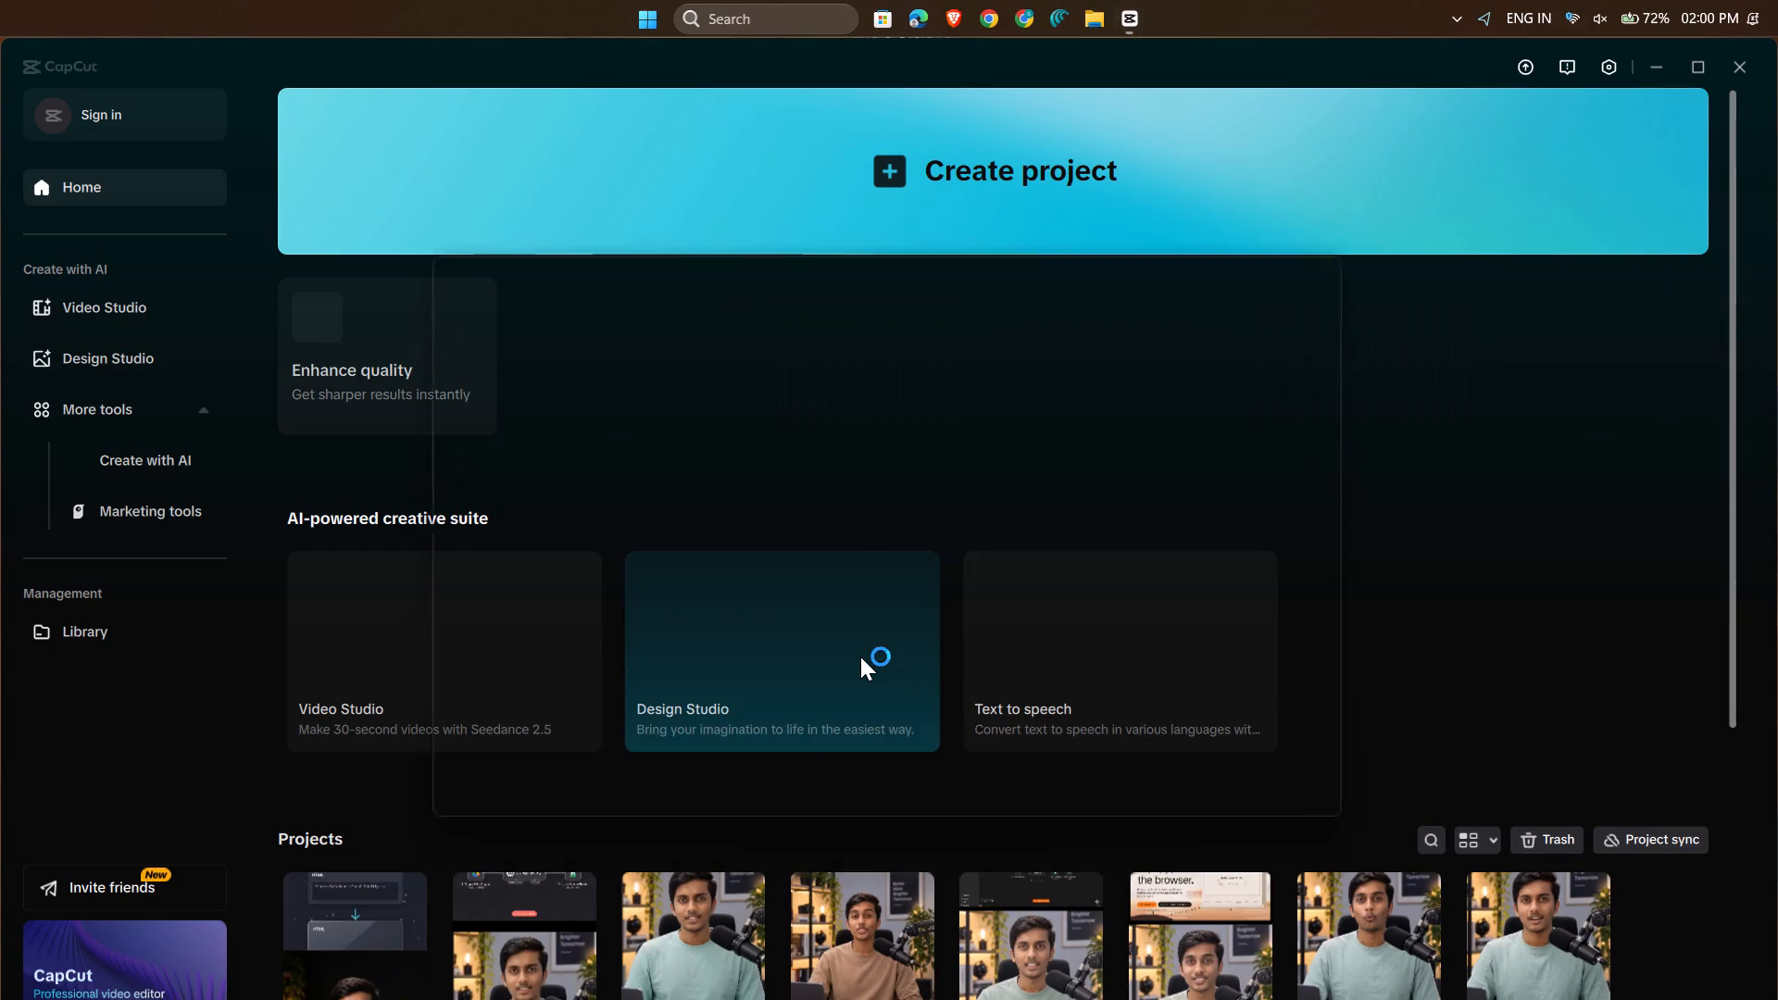
pyautogui.scroll(-3, 860, 656)
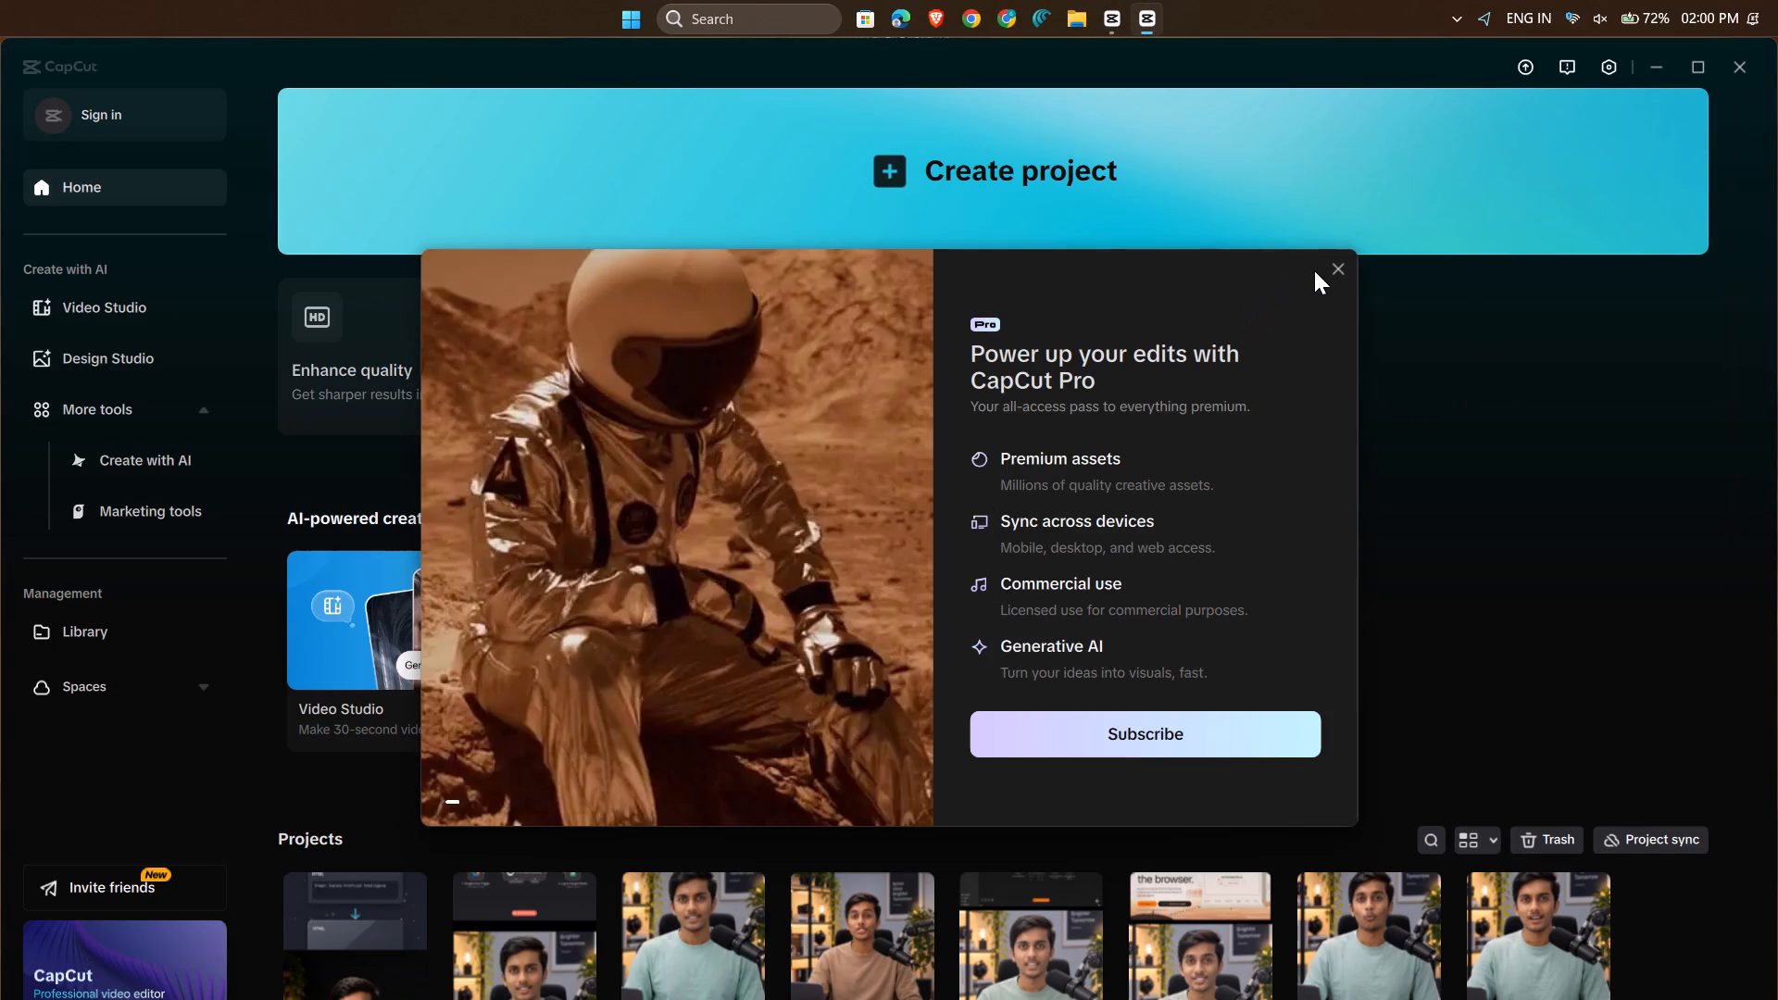
pyautogui.click(1340, 266)
pyautogui.scroll(-2, 673, 706)
pyautogui.click(348, 850)
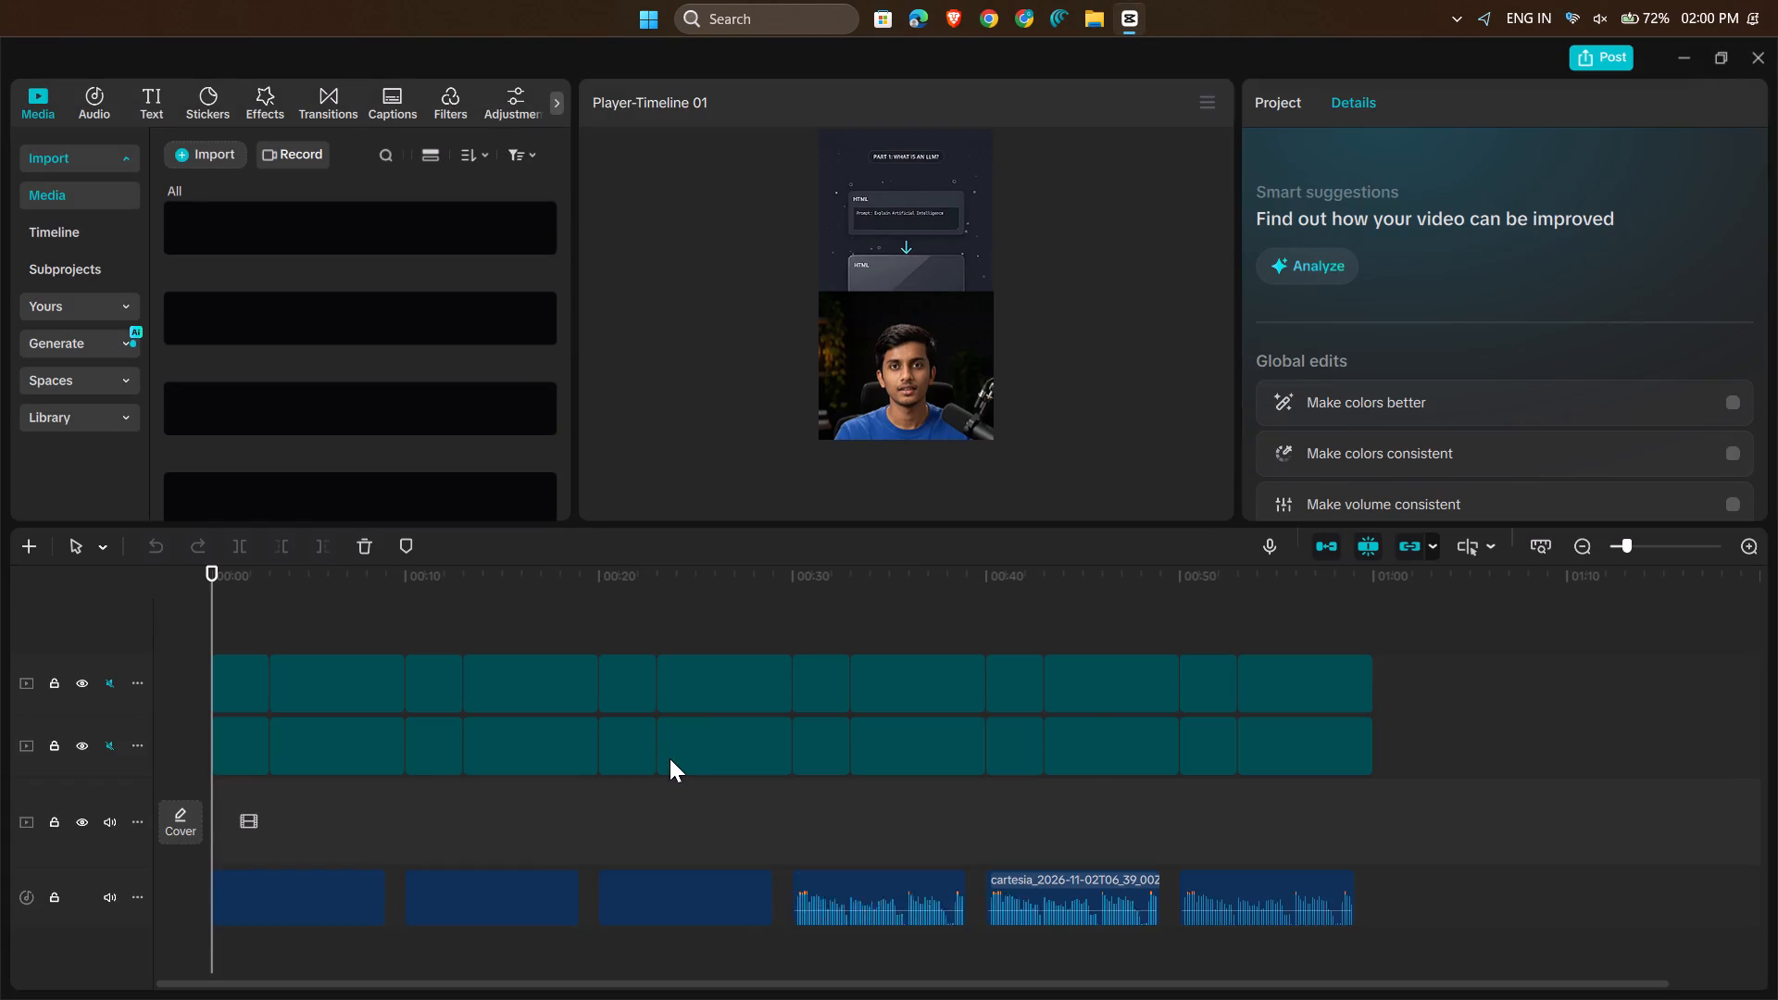
# Generate auto captions for the timeline with English as the spoken language, cancelling and restarting the generation once.
pyautogui.click(384, 113)
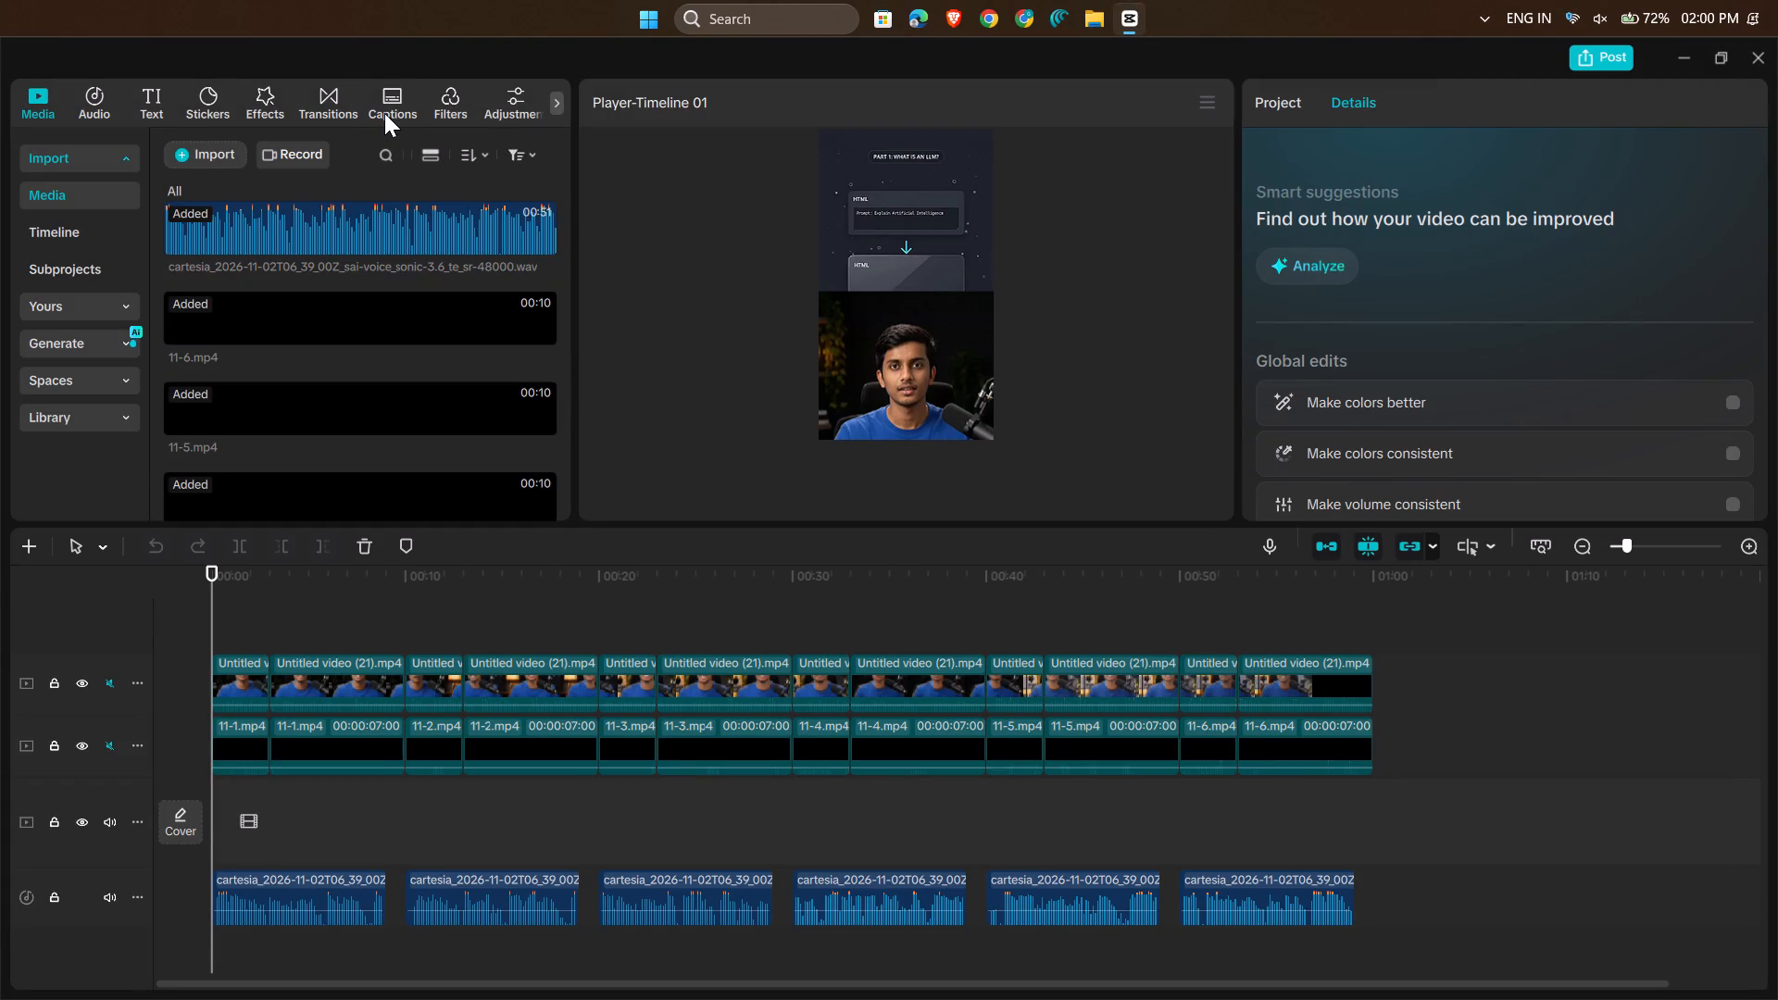
pyautogui.click(501, 484)
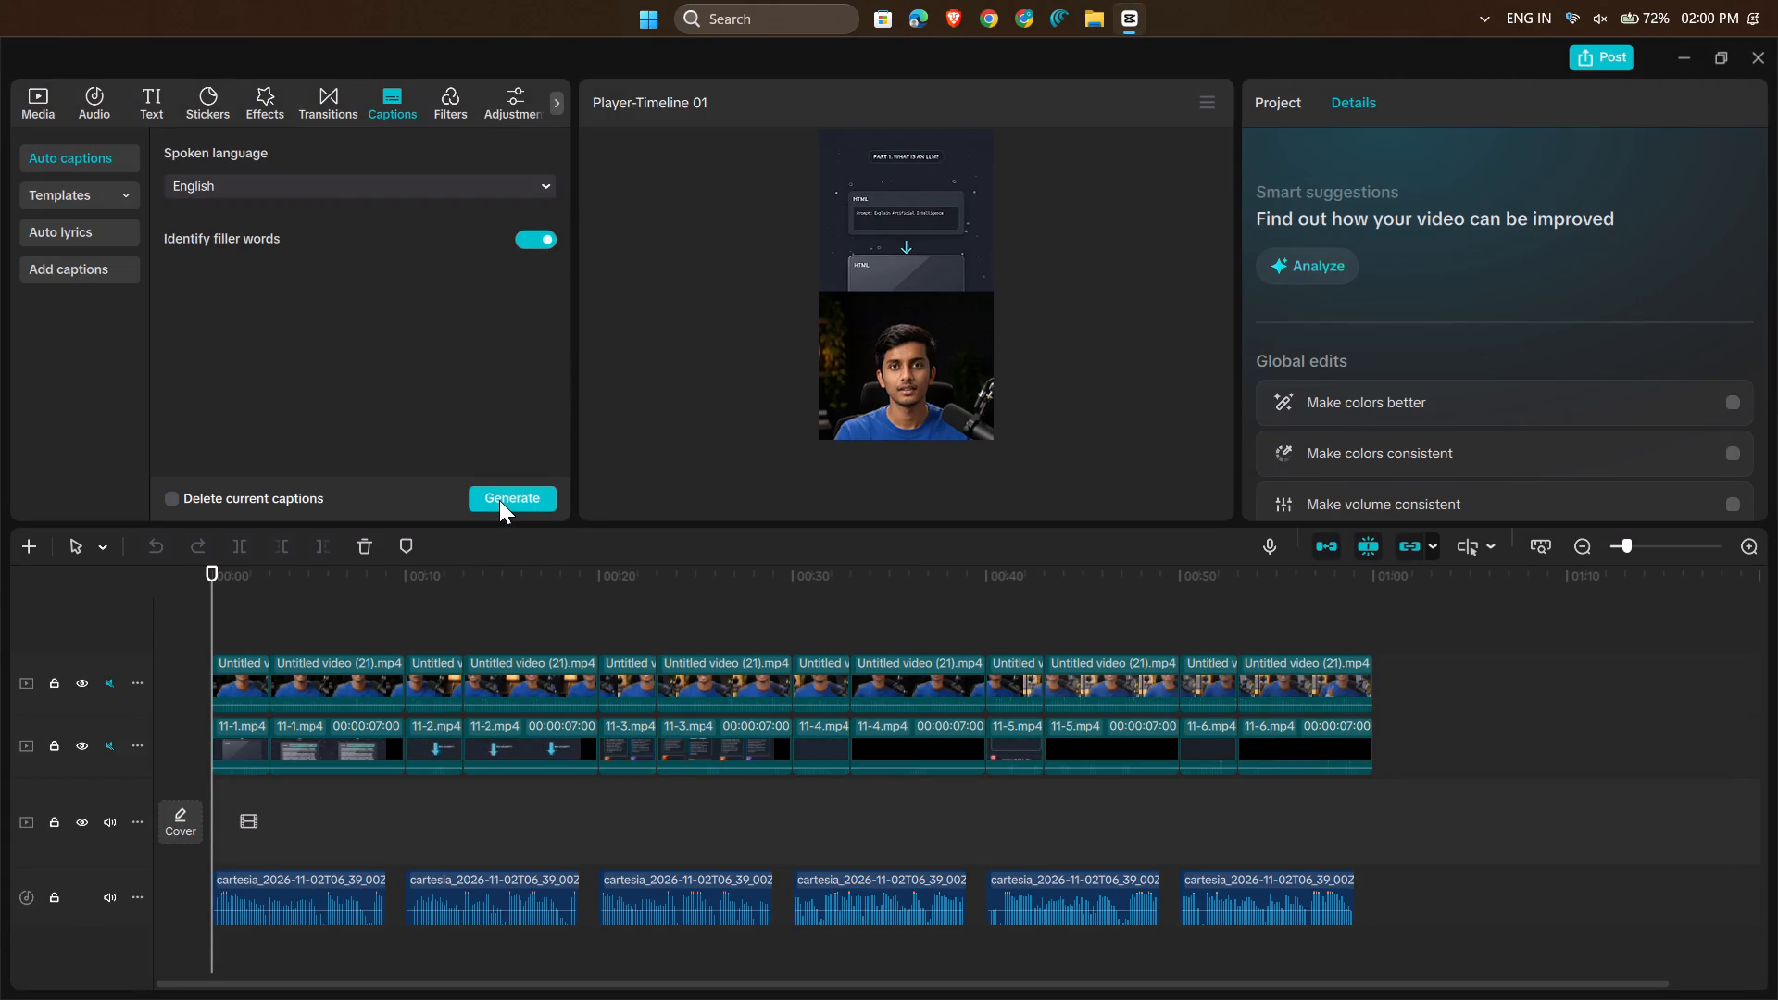
pyautogui.click(499, 500)
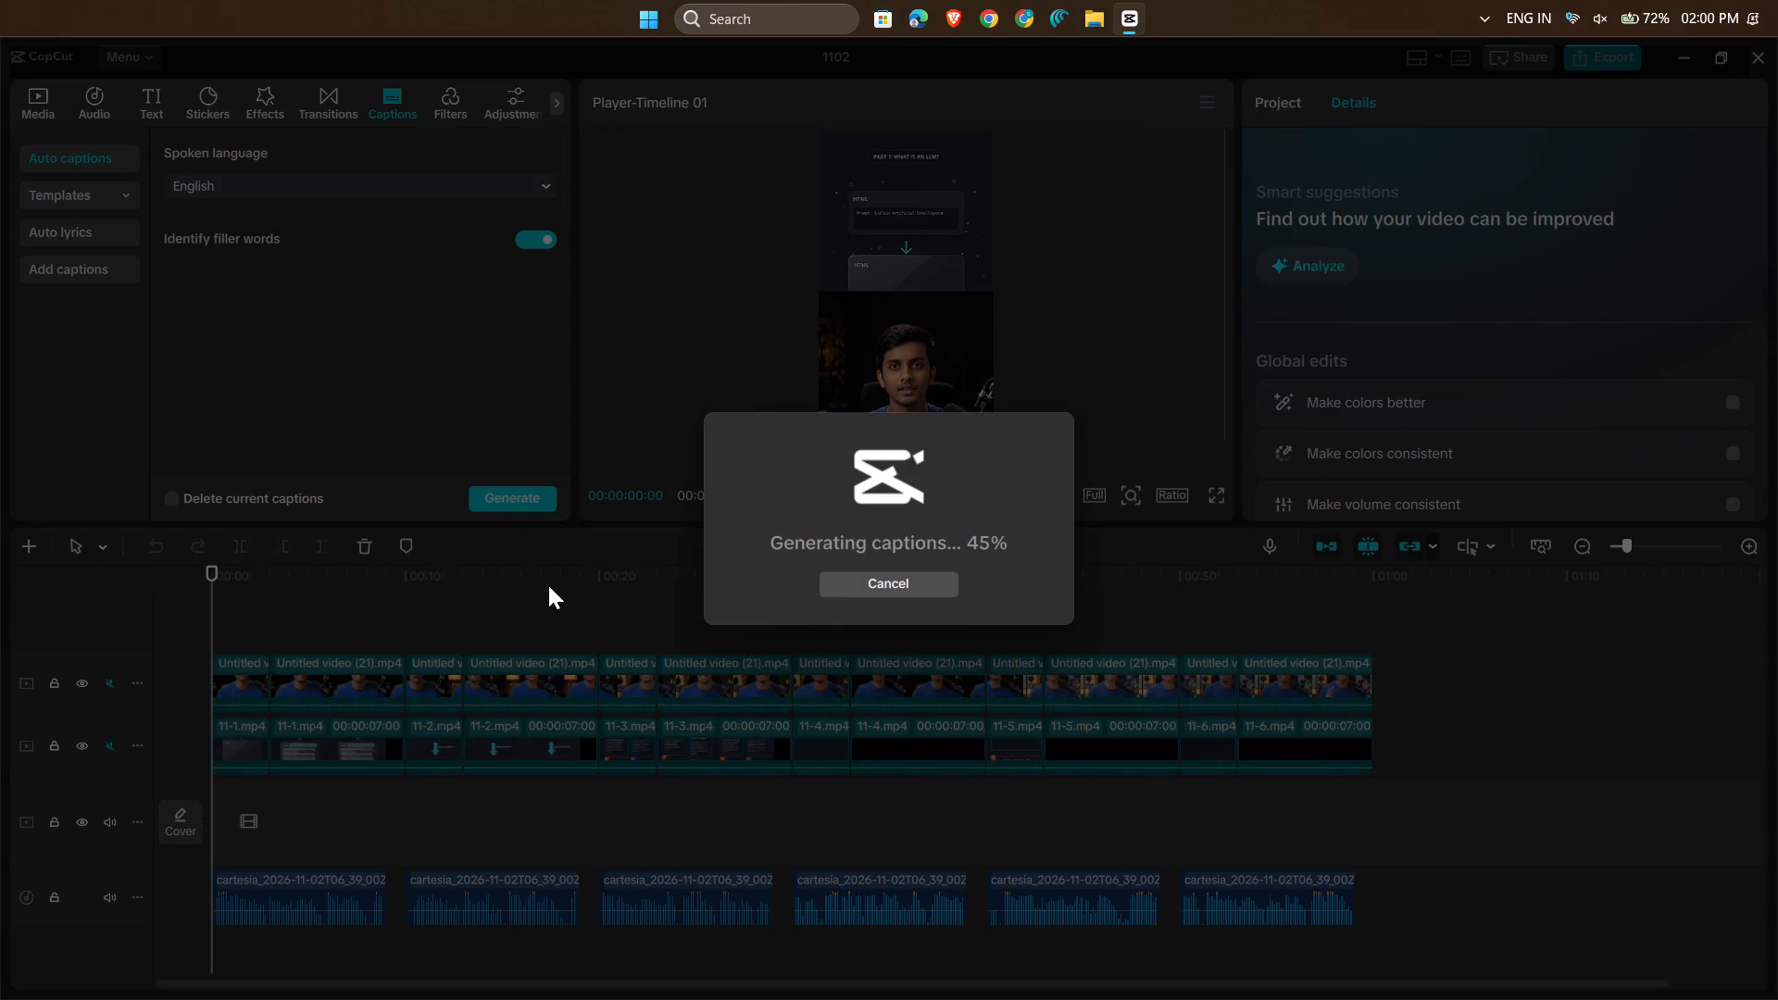
pyautogui.click(853, 574)
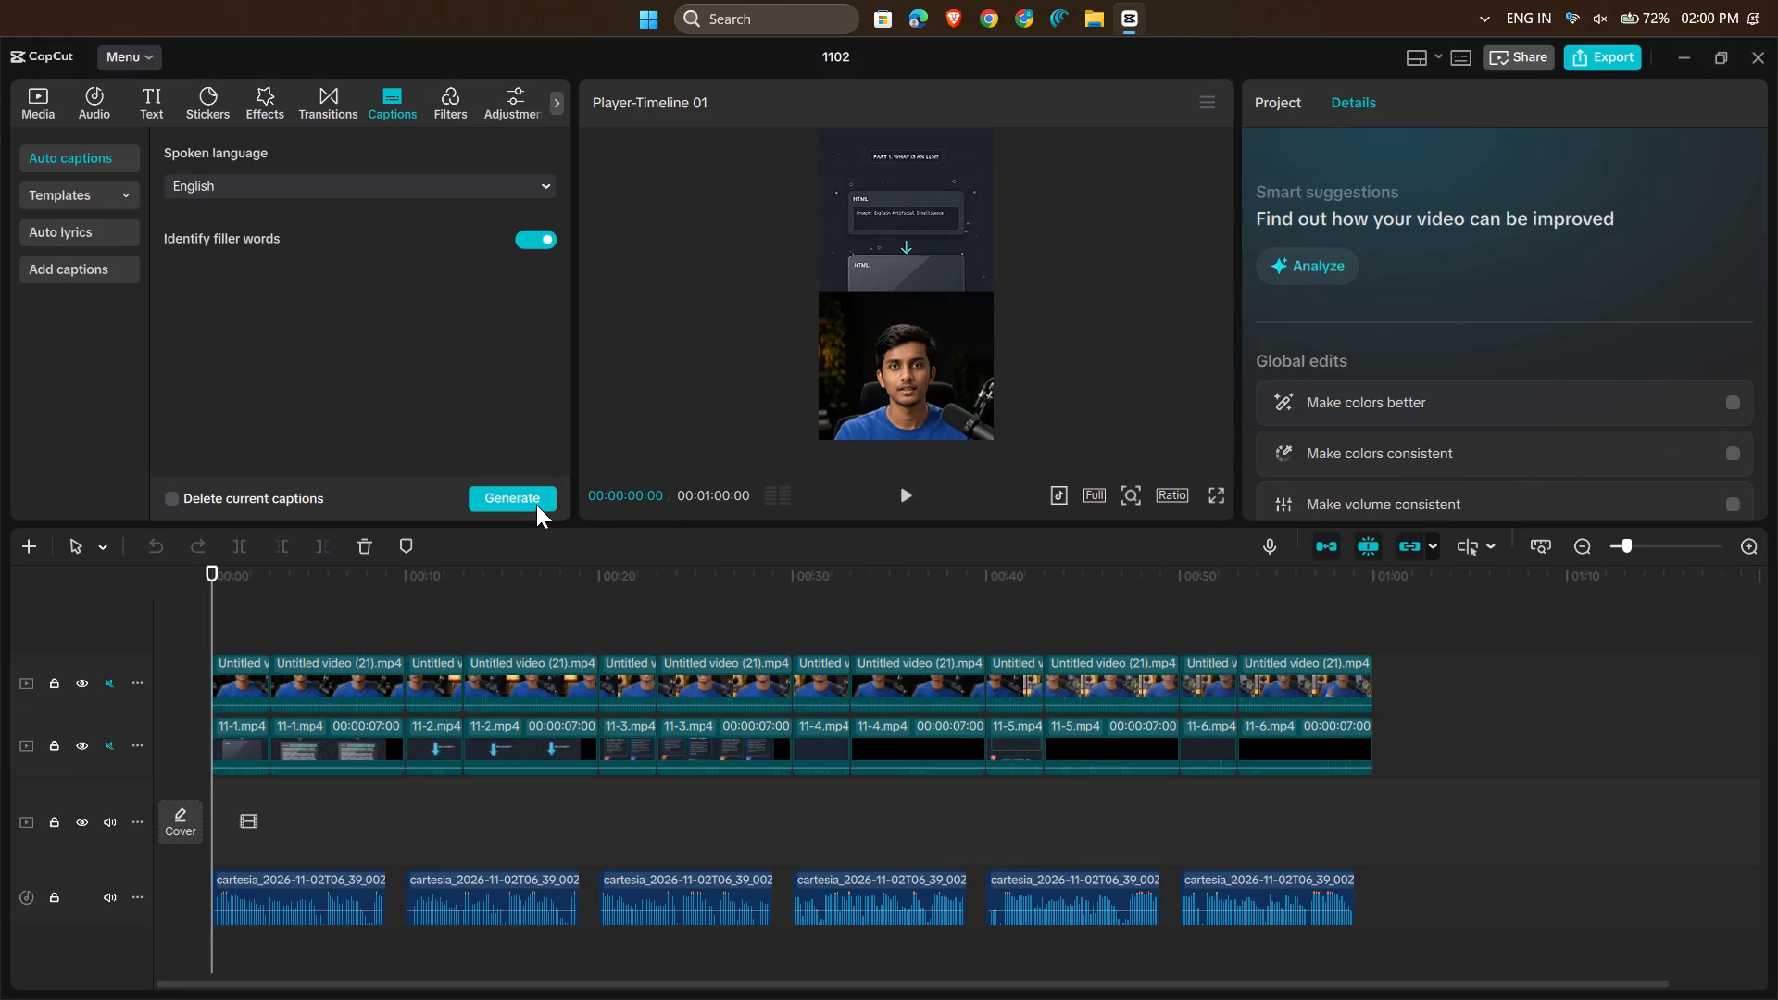
pyautogui.click(524, 499)
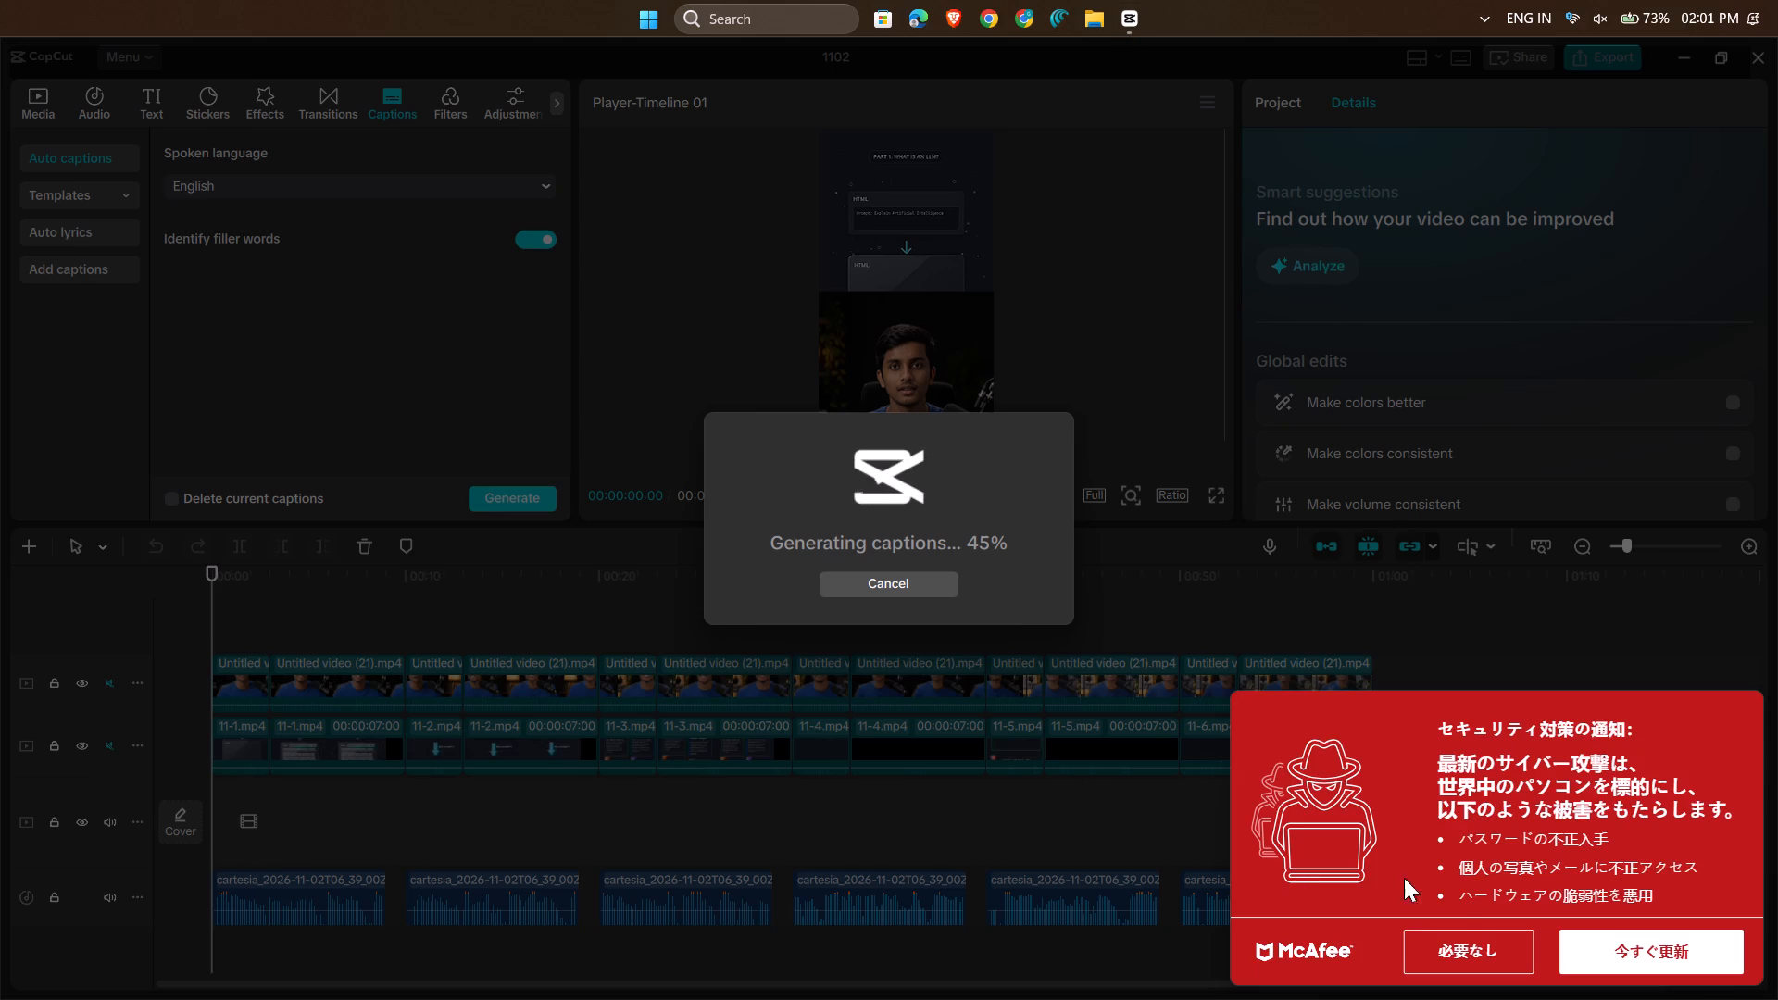
# Decline the McAfee security notification.
pyautogui.click(1448, 943)
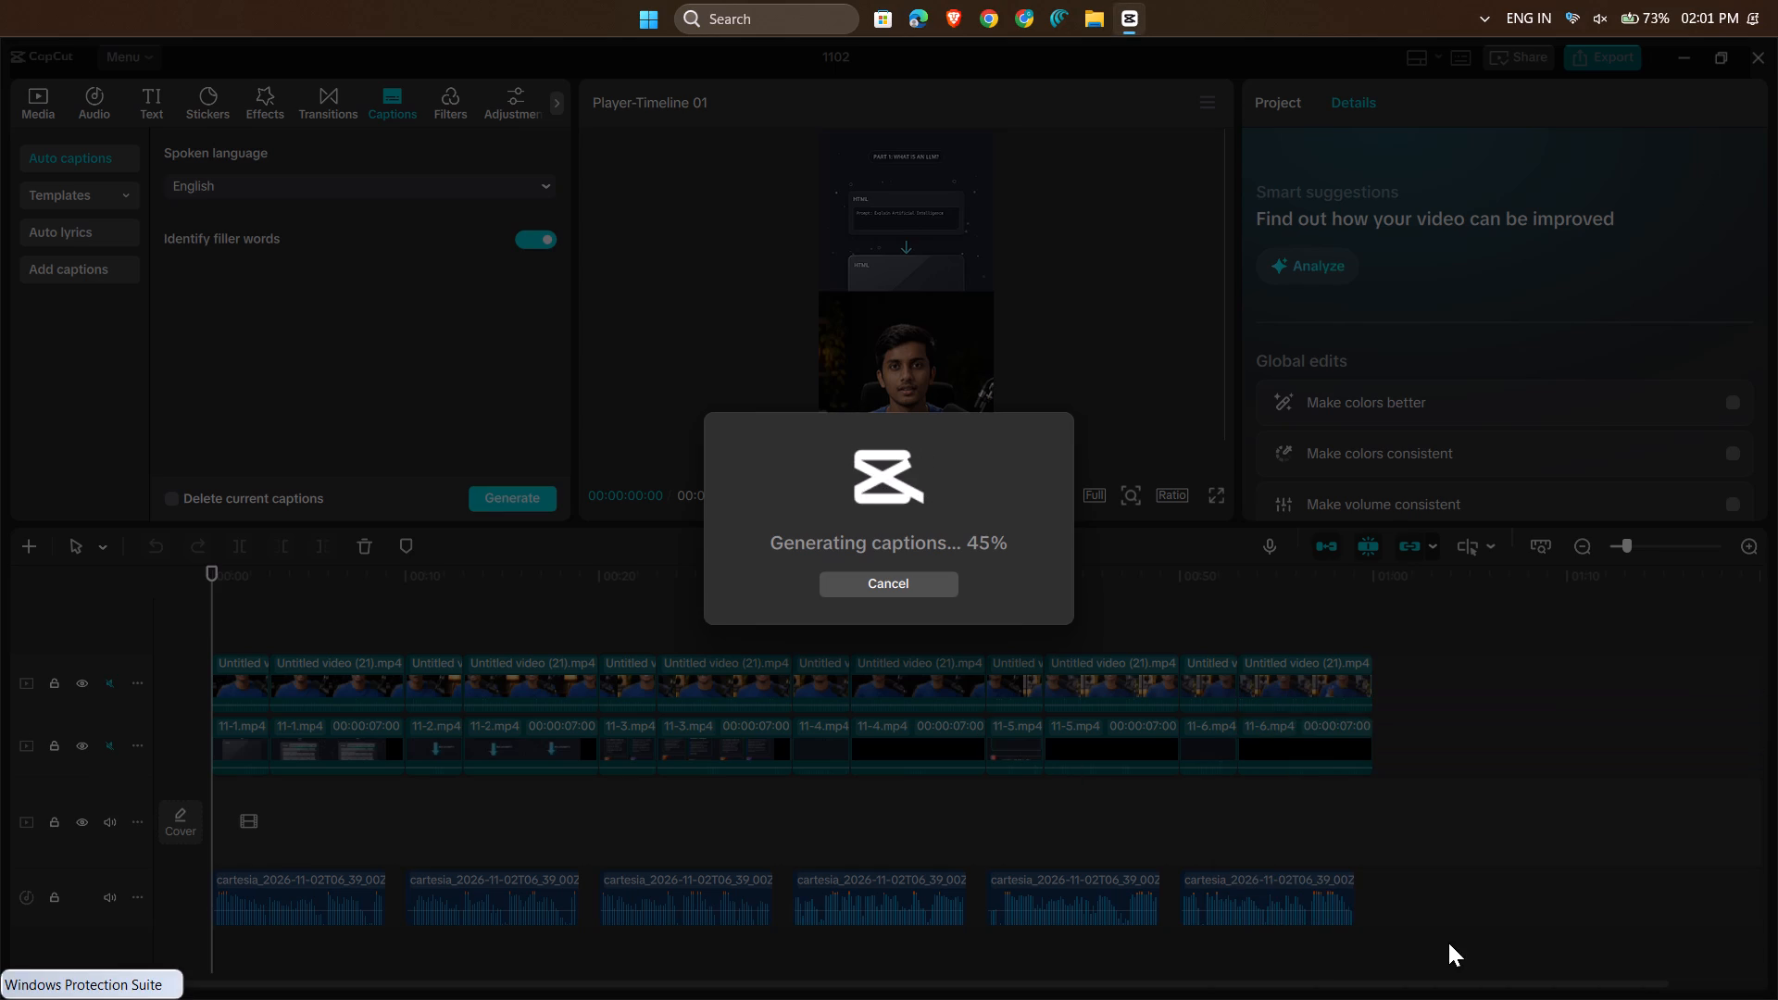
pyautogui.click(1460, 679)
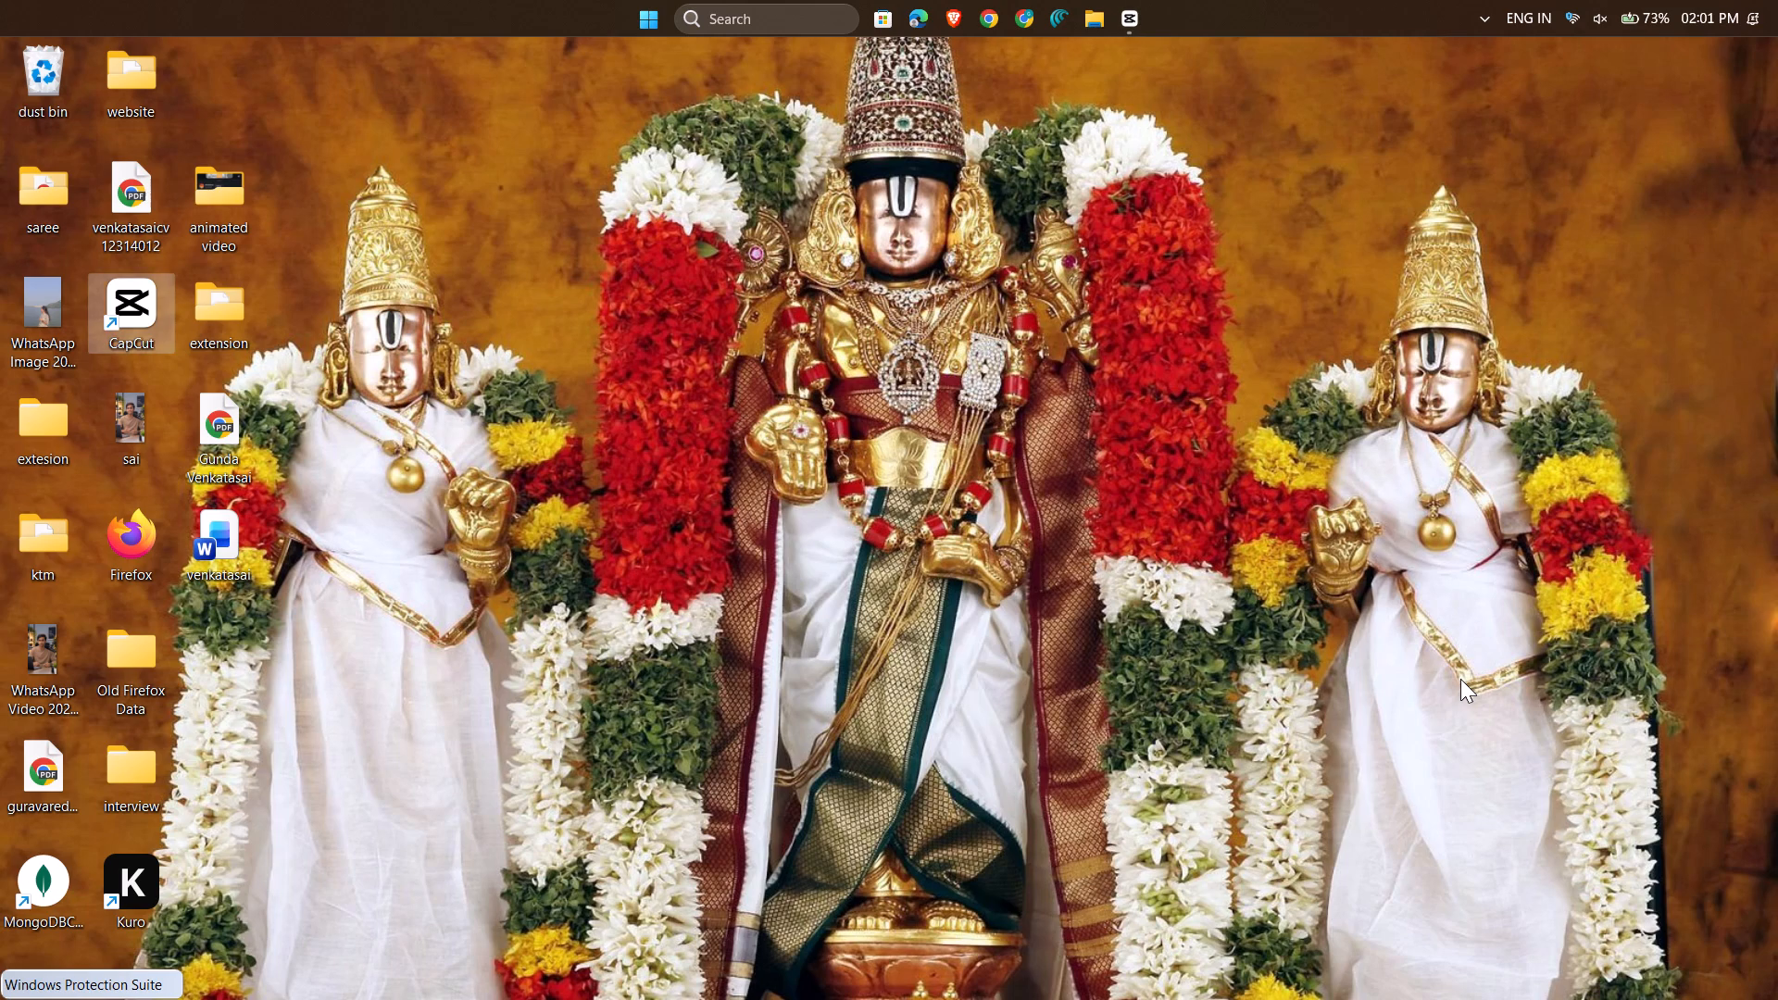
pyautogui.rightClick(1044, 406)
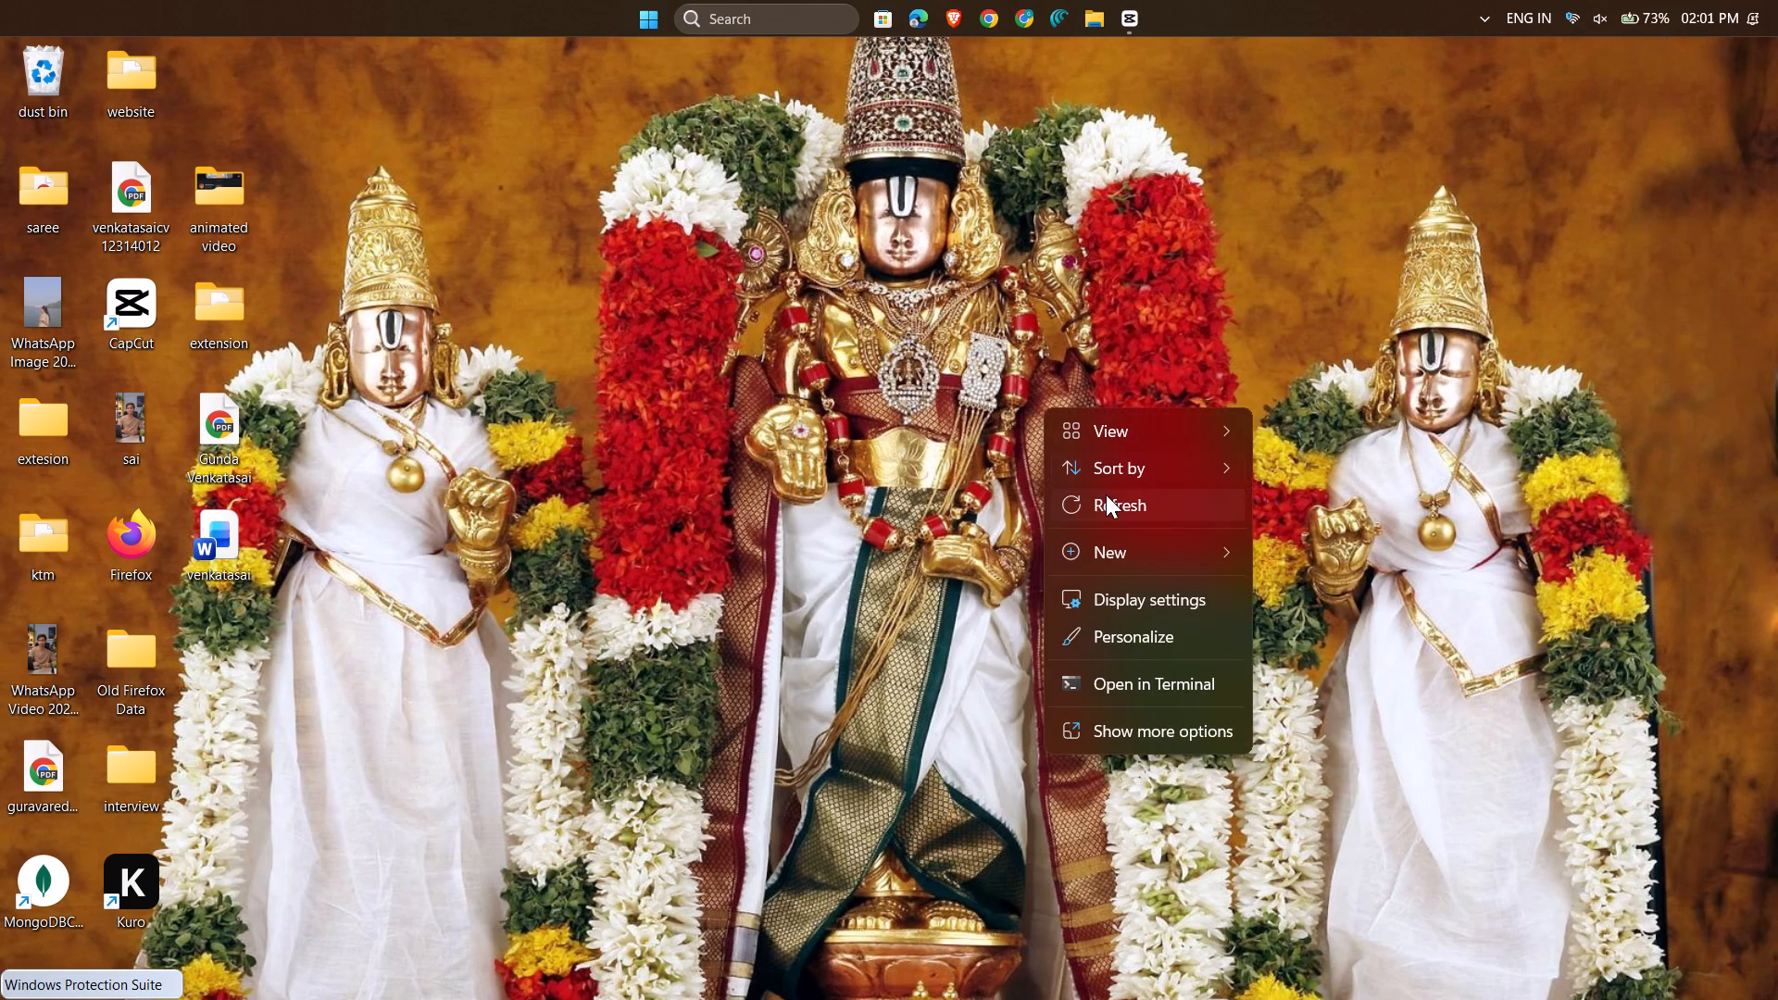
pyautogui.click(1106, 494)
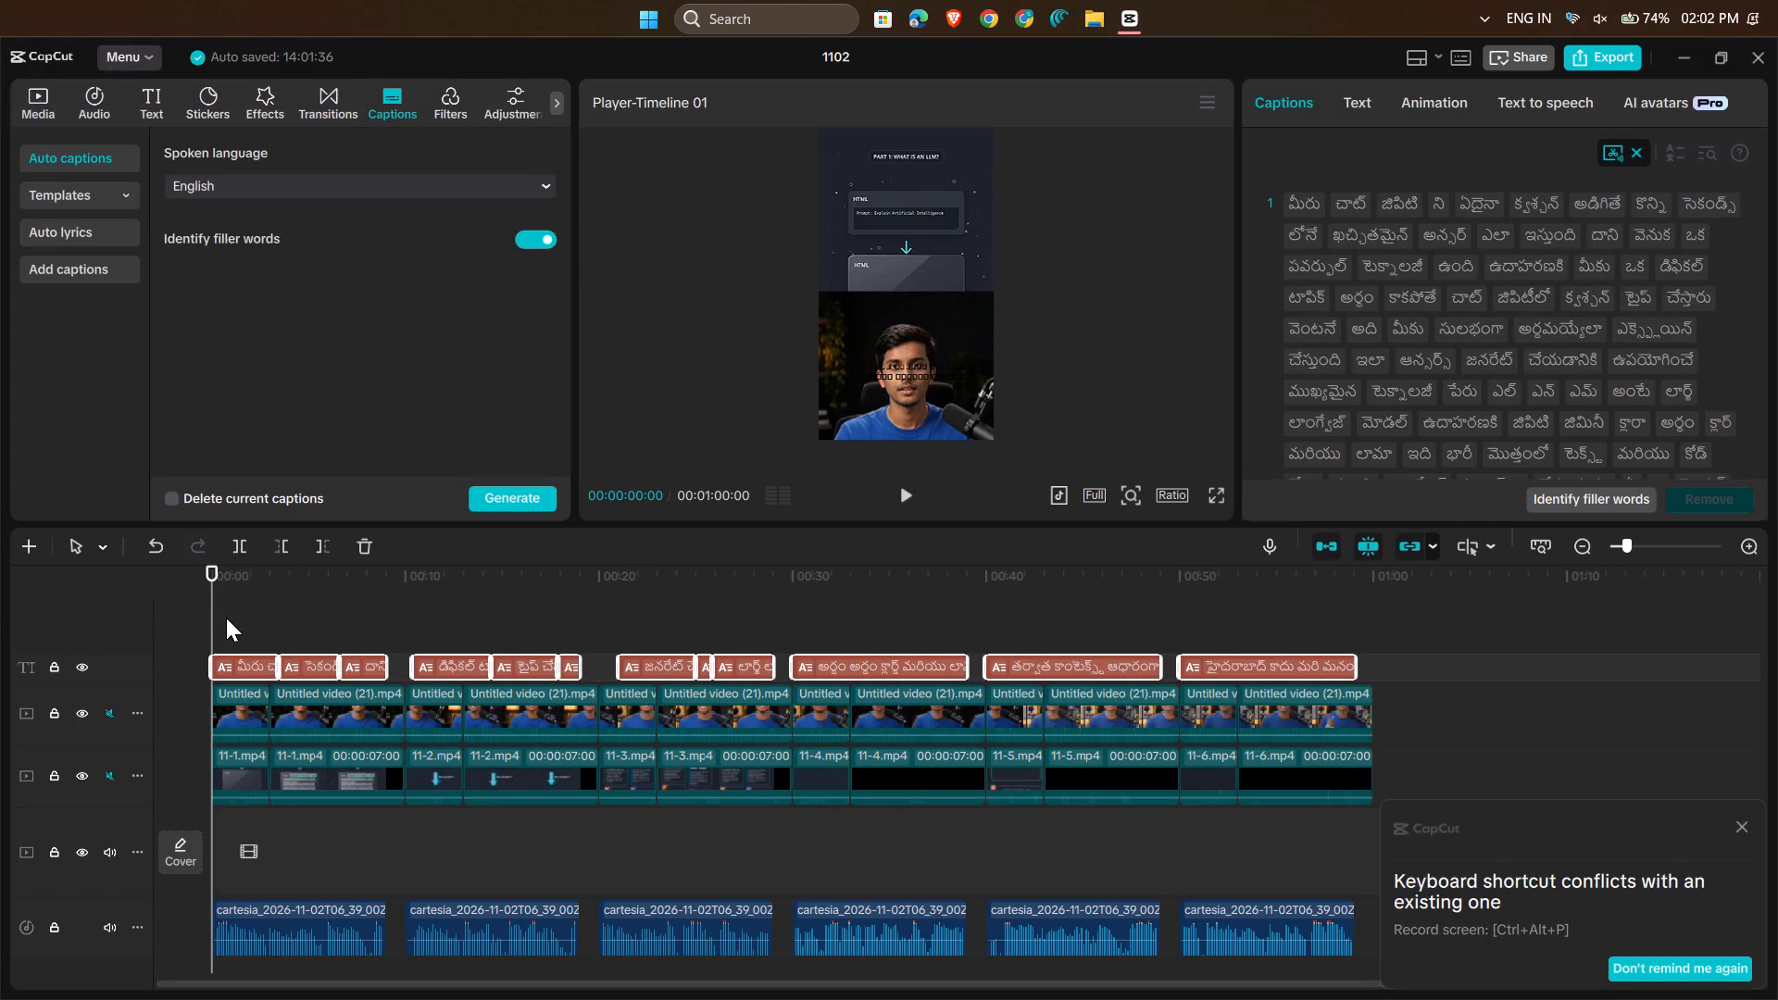
# Review the generated captions by scrubbing through the whole timeline and reading the caption transcript.
pyautogui.moveTo(210, 618); pyautogui.dragTo(311, 618)
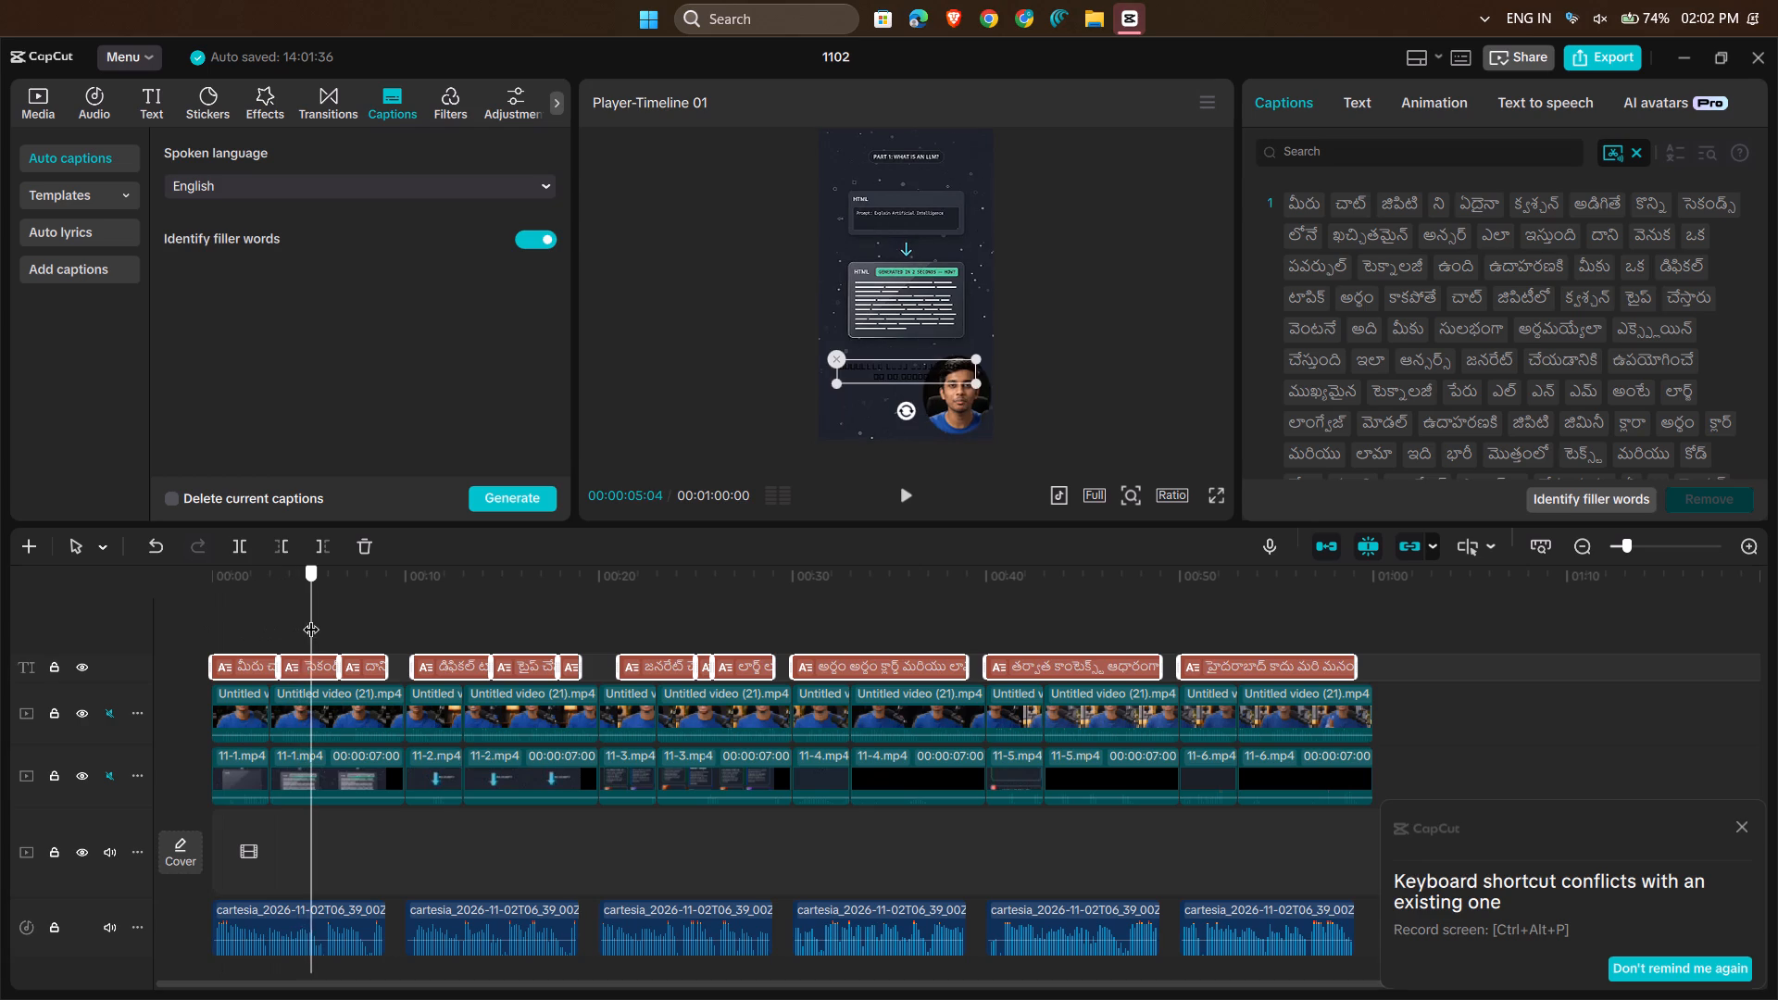
pyautogui.moveTo(311, 618); pyautogui.dragTo(597, 618)
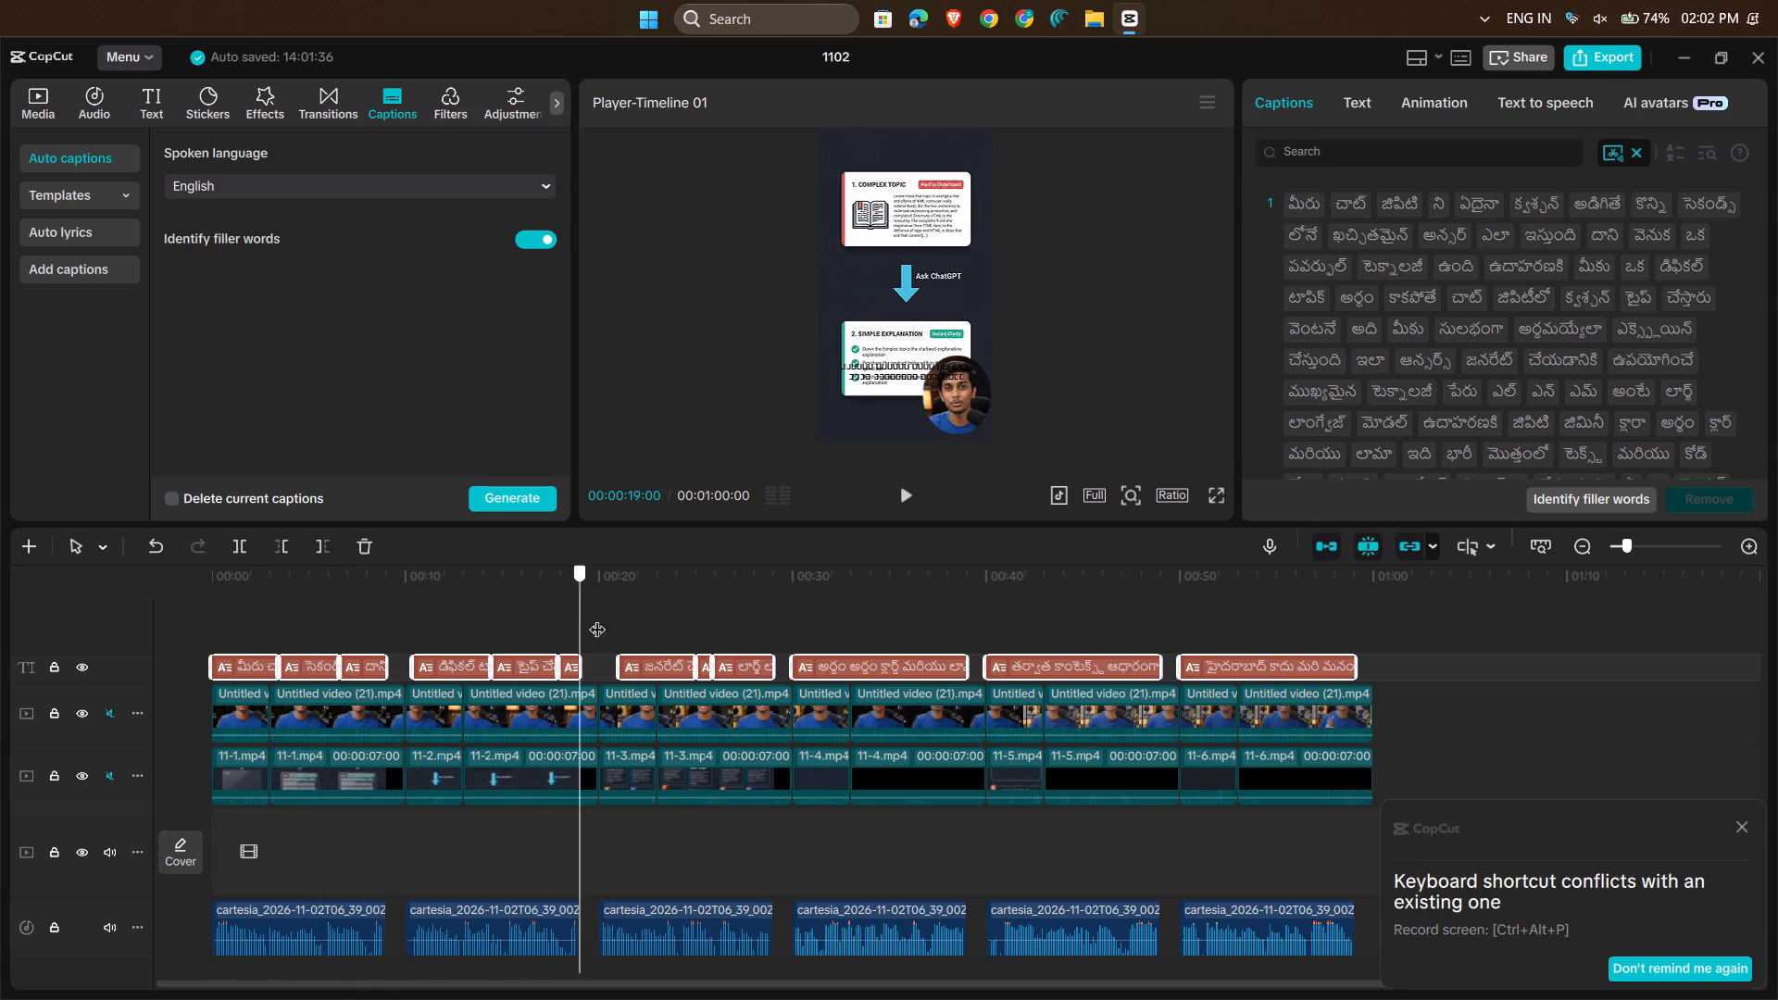
pyautogui.moveTo(597, 618); pyautogui.dragTo(657, 616)
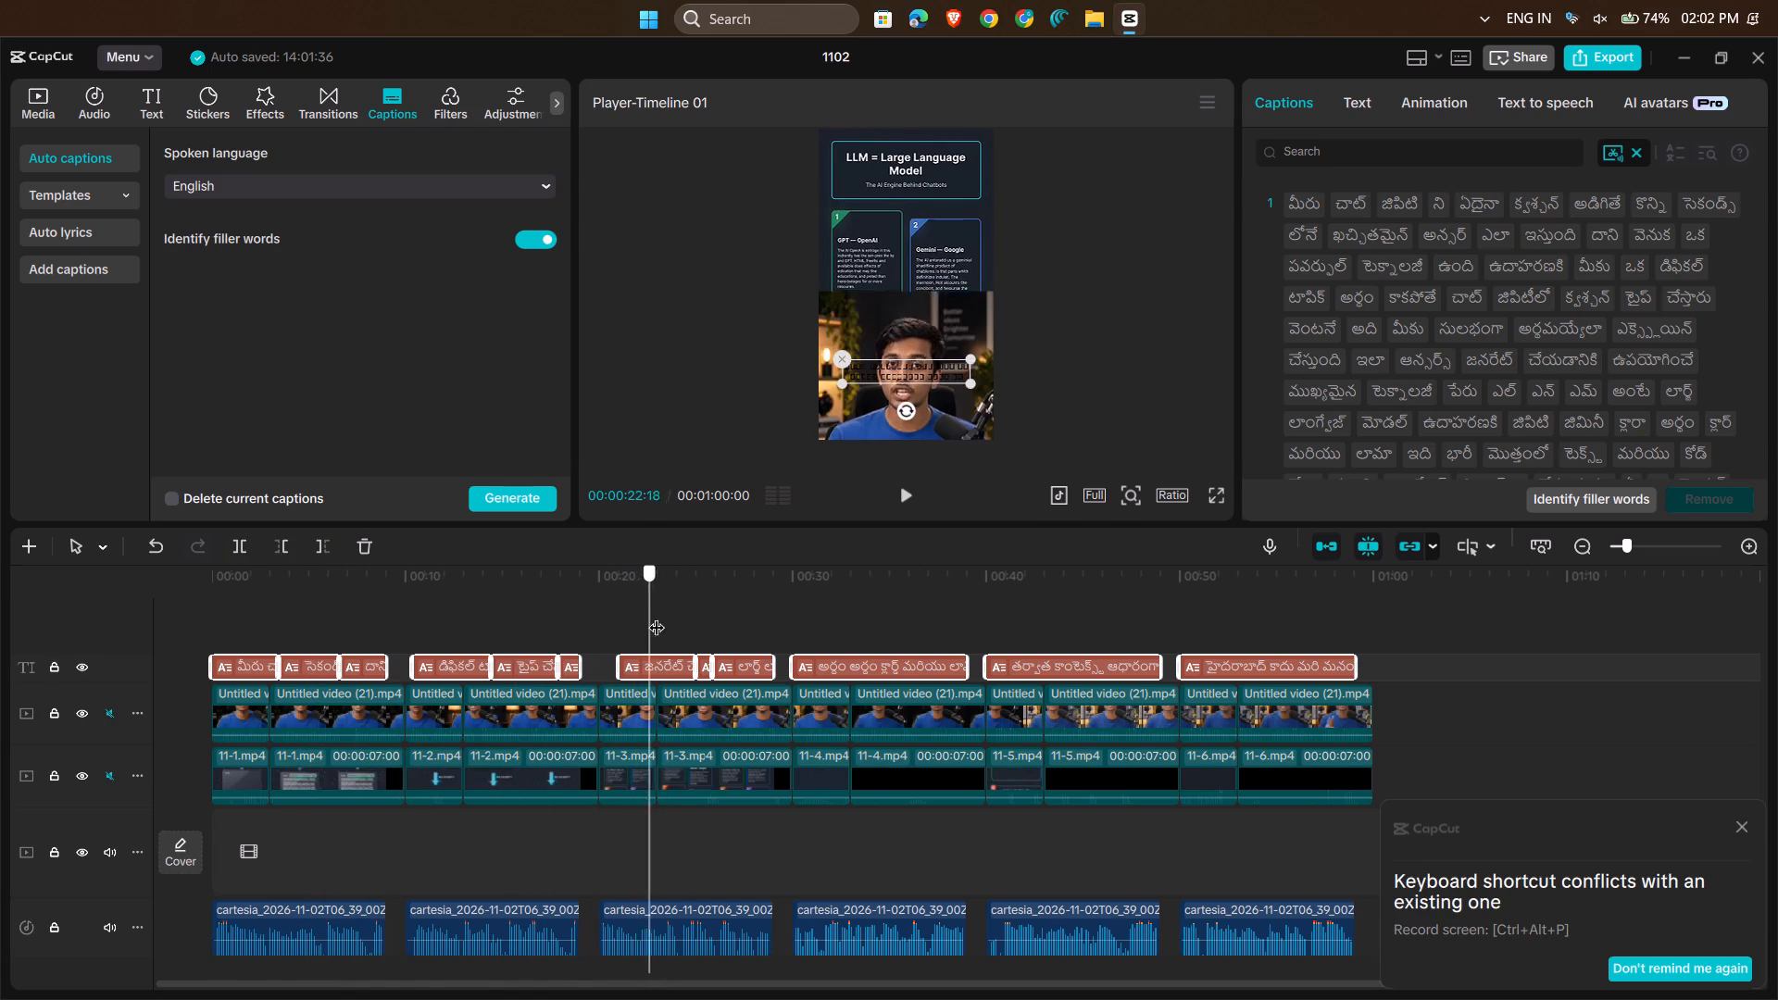
pyautogui.moveTo(657, 616); pyautogui.dragTo(1183, 602)
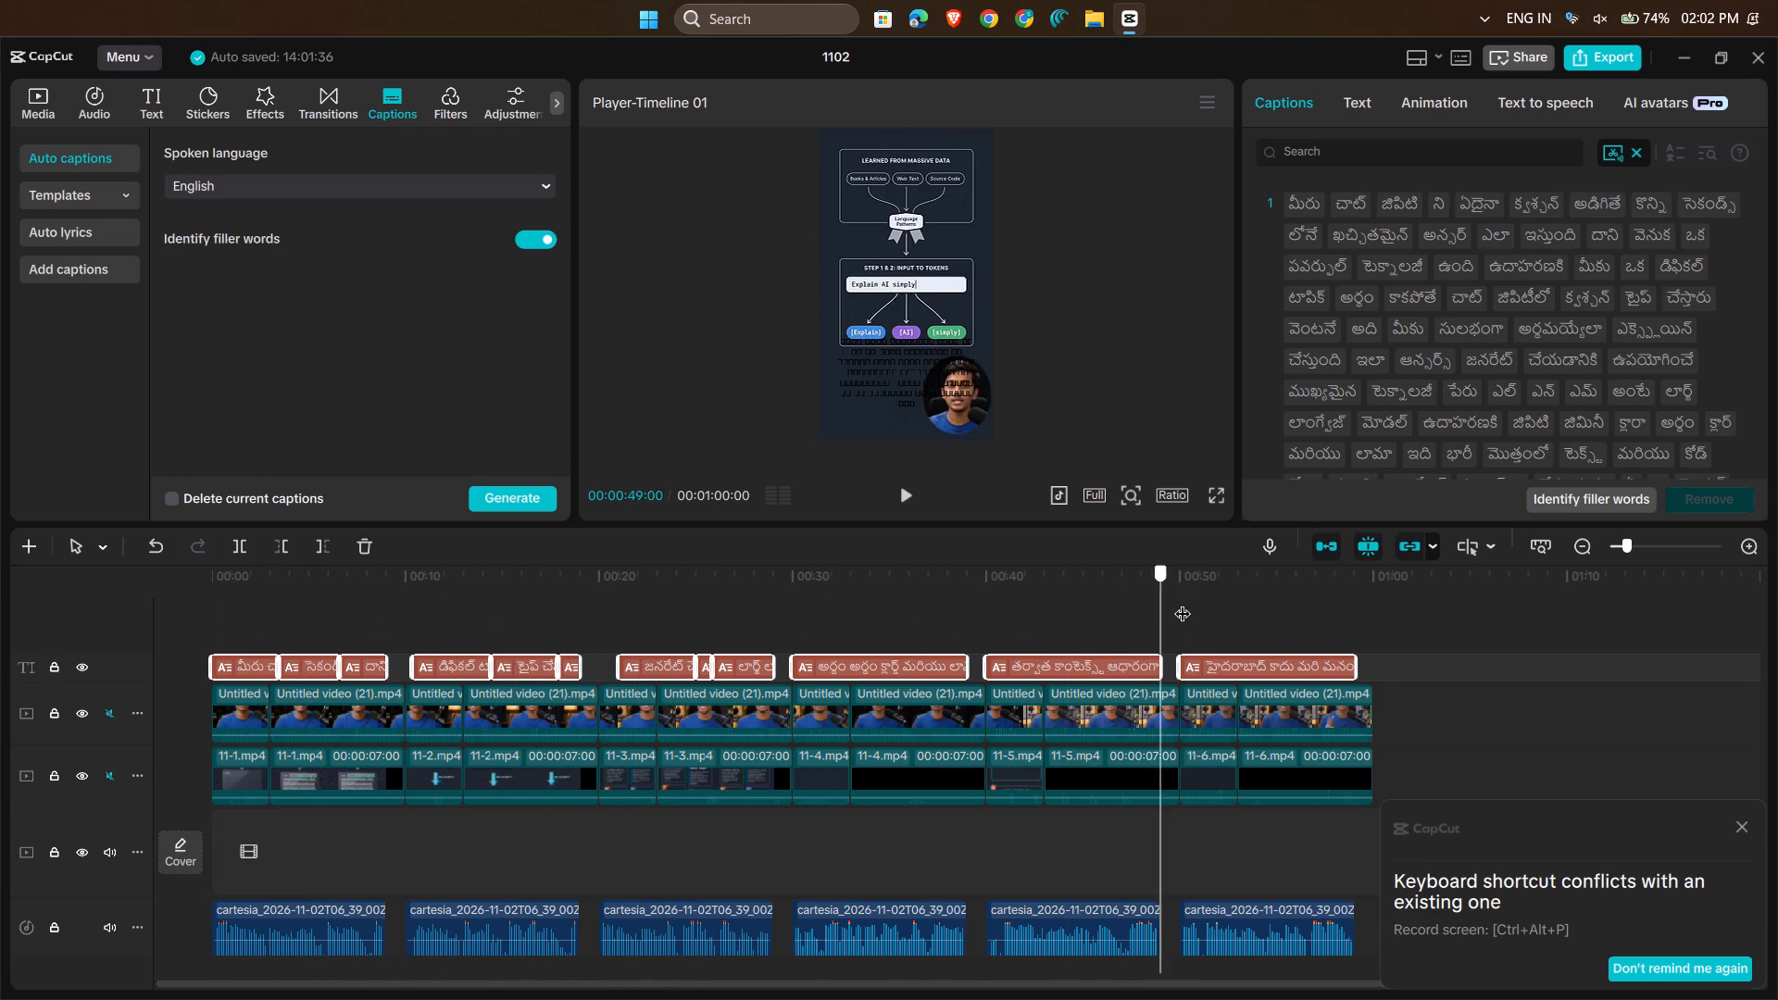
pyautogui.moveTo(1183, 602); pyautogui.dragTo(1484, 598)
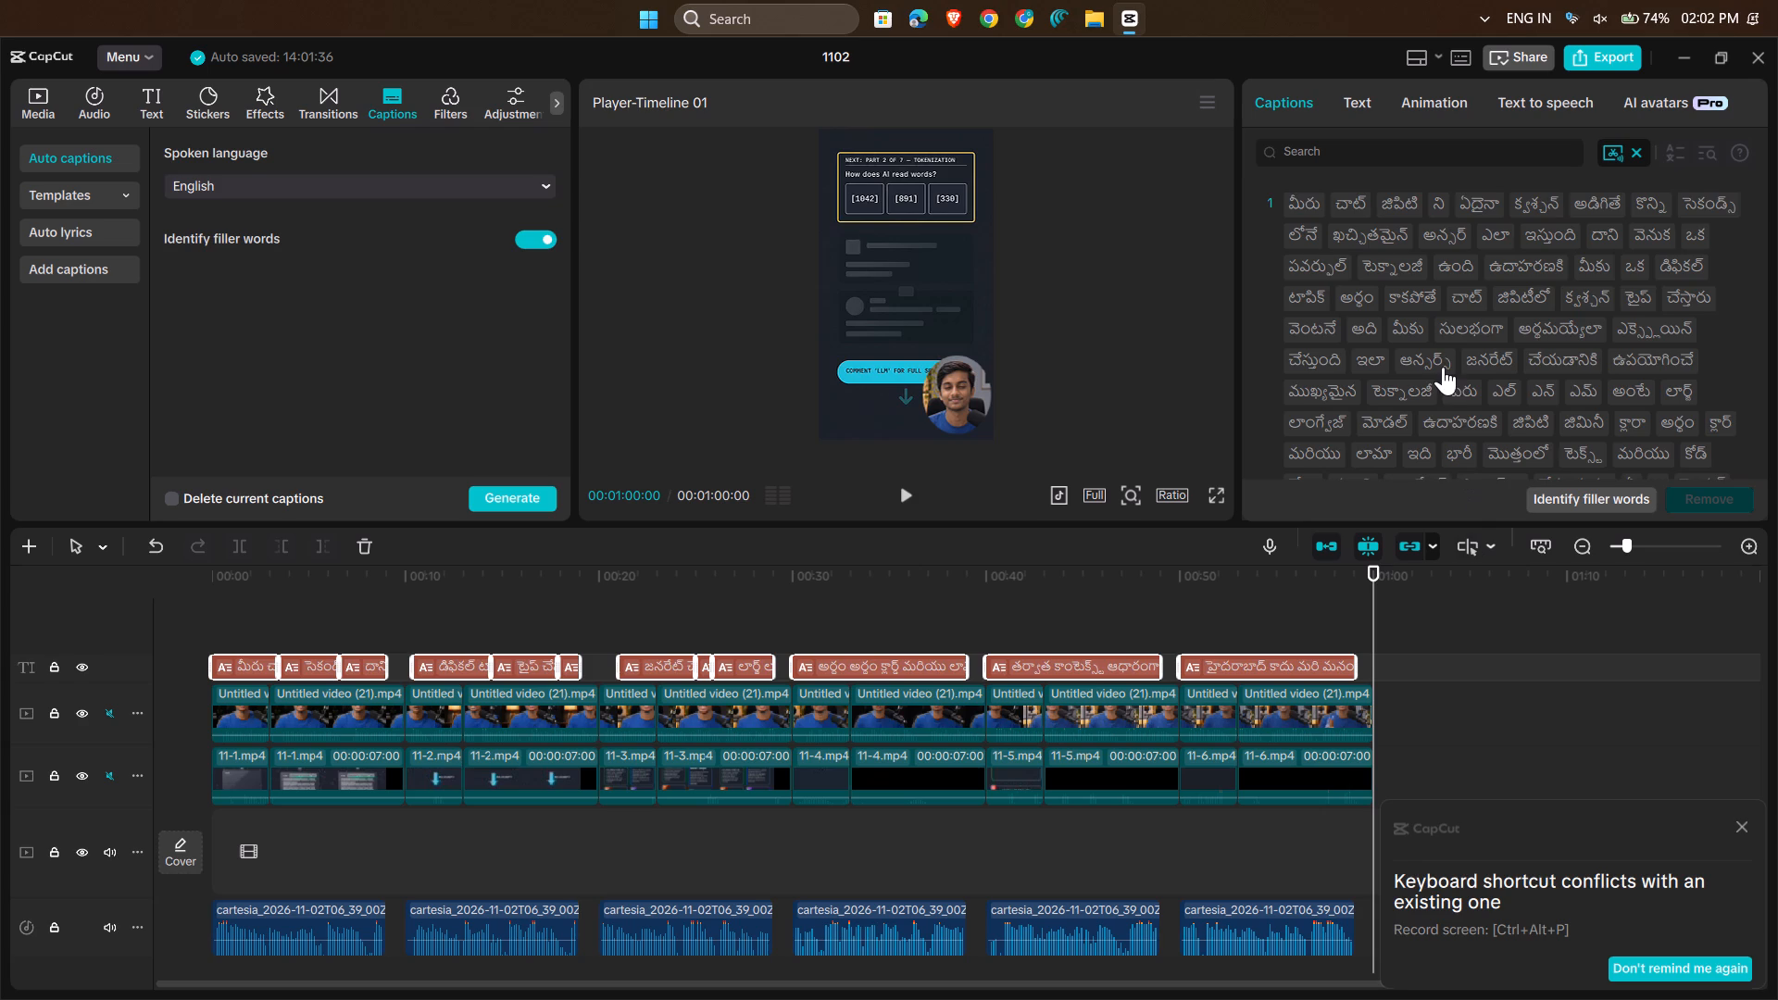
pyautogui.scroll(-5, 1443, 367)
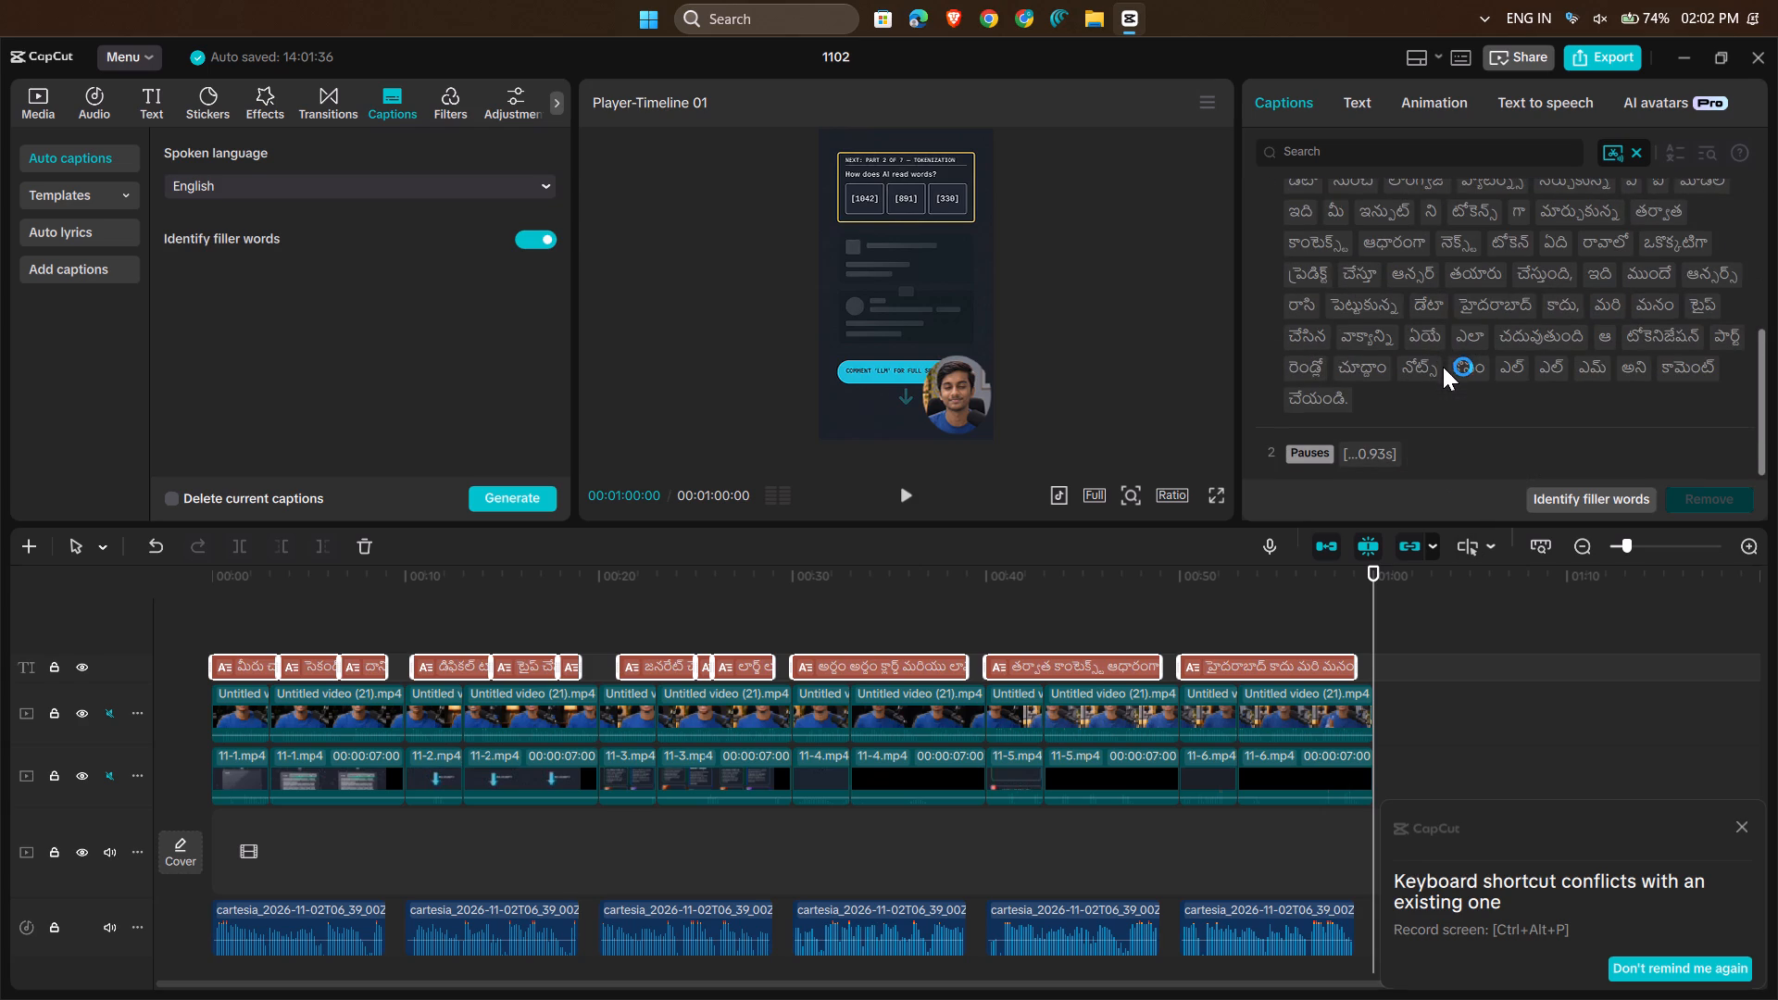
pyautogui.scroll(8, 1397, 384)
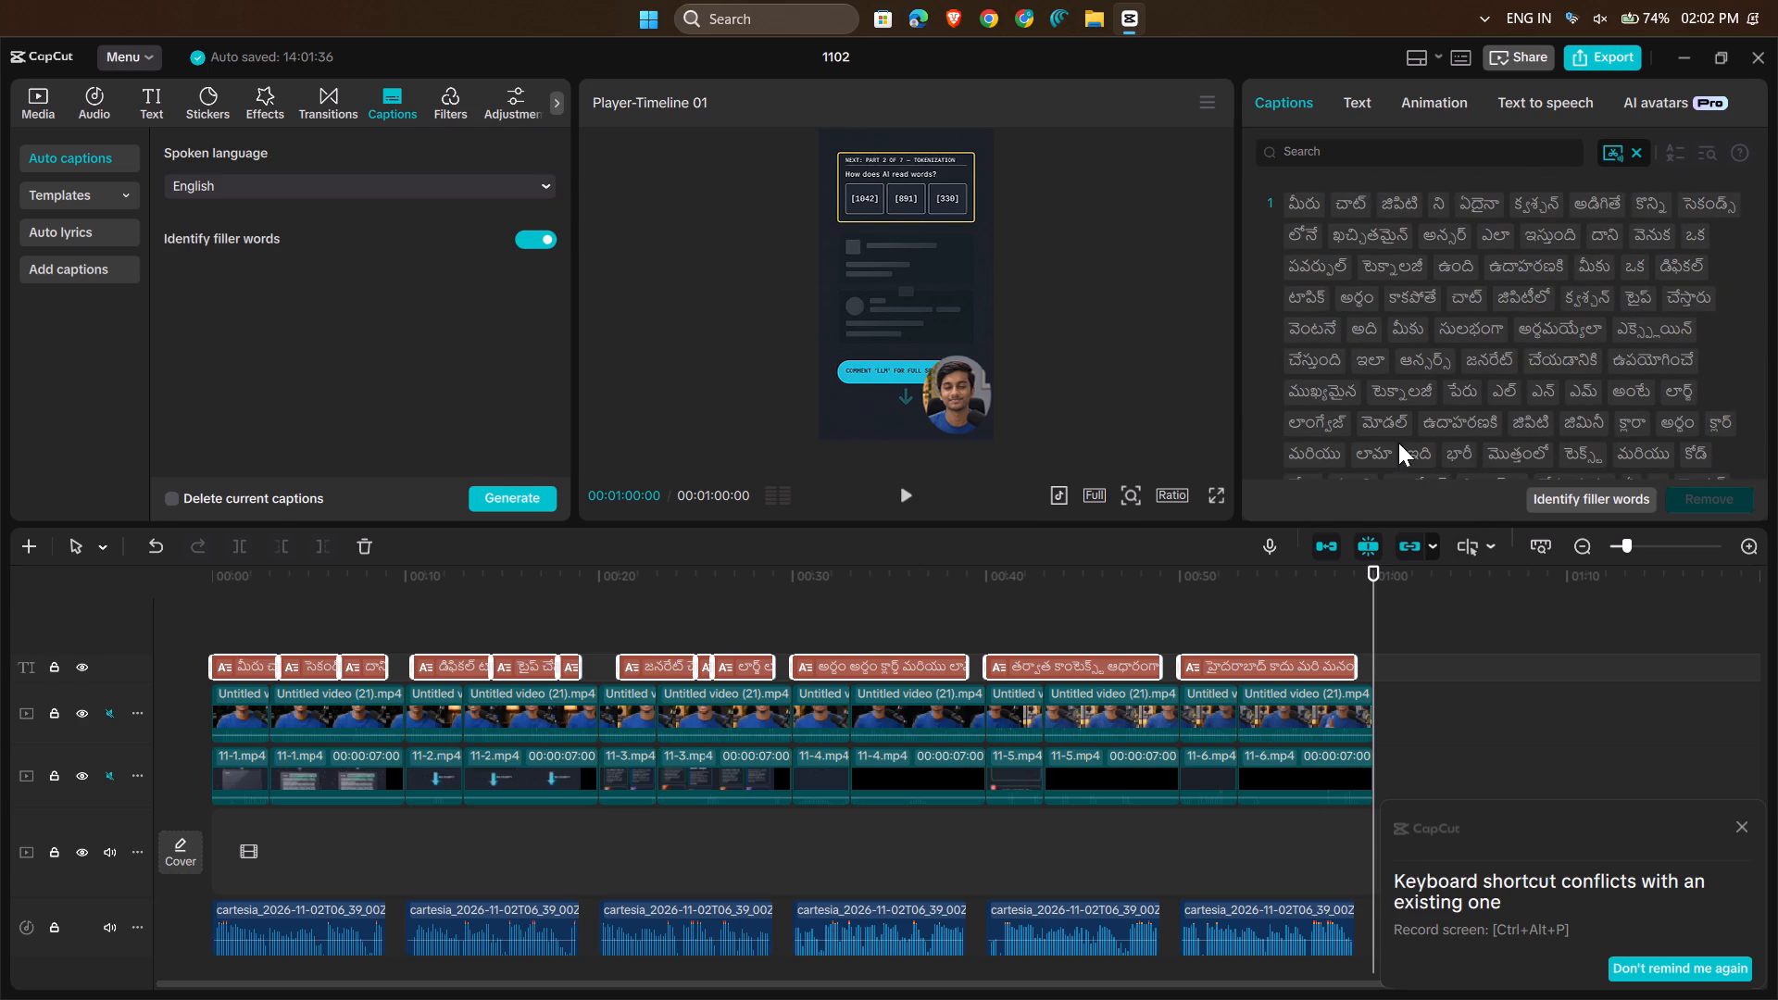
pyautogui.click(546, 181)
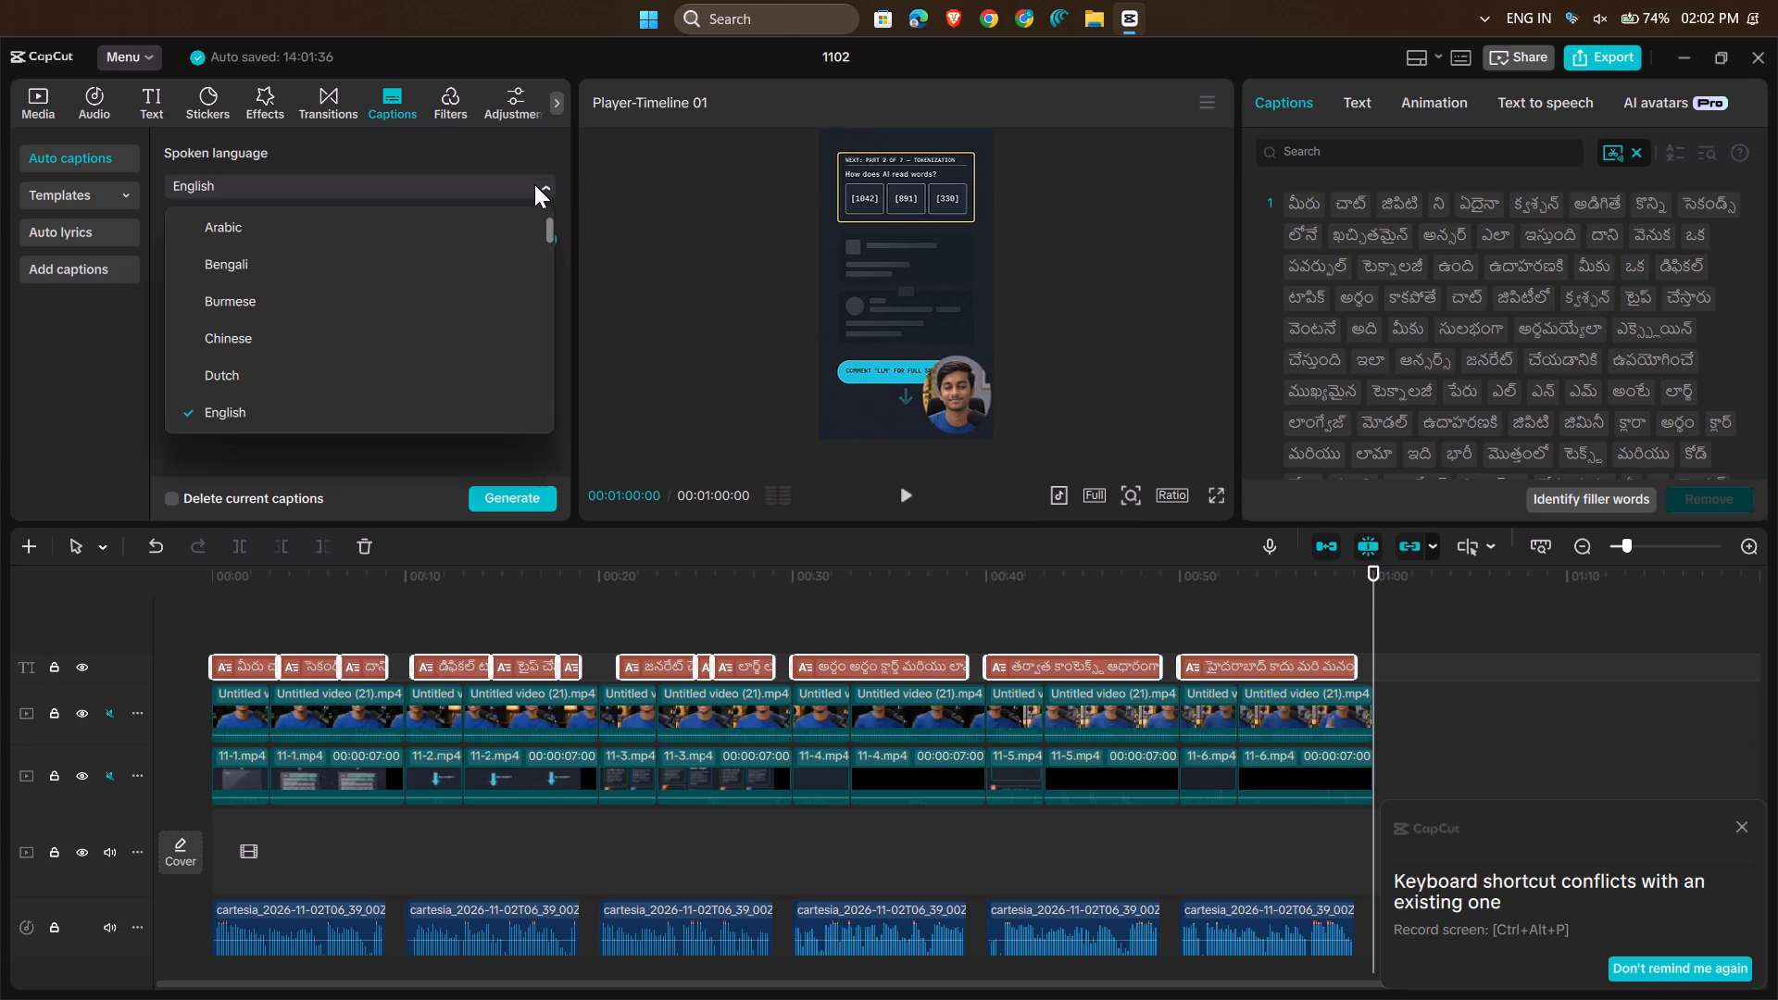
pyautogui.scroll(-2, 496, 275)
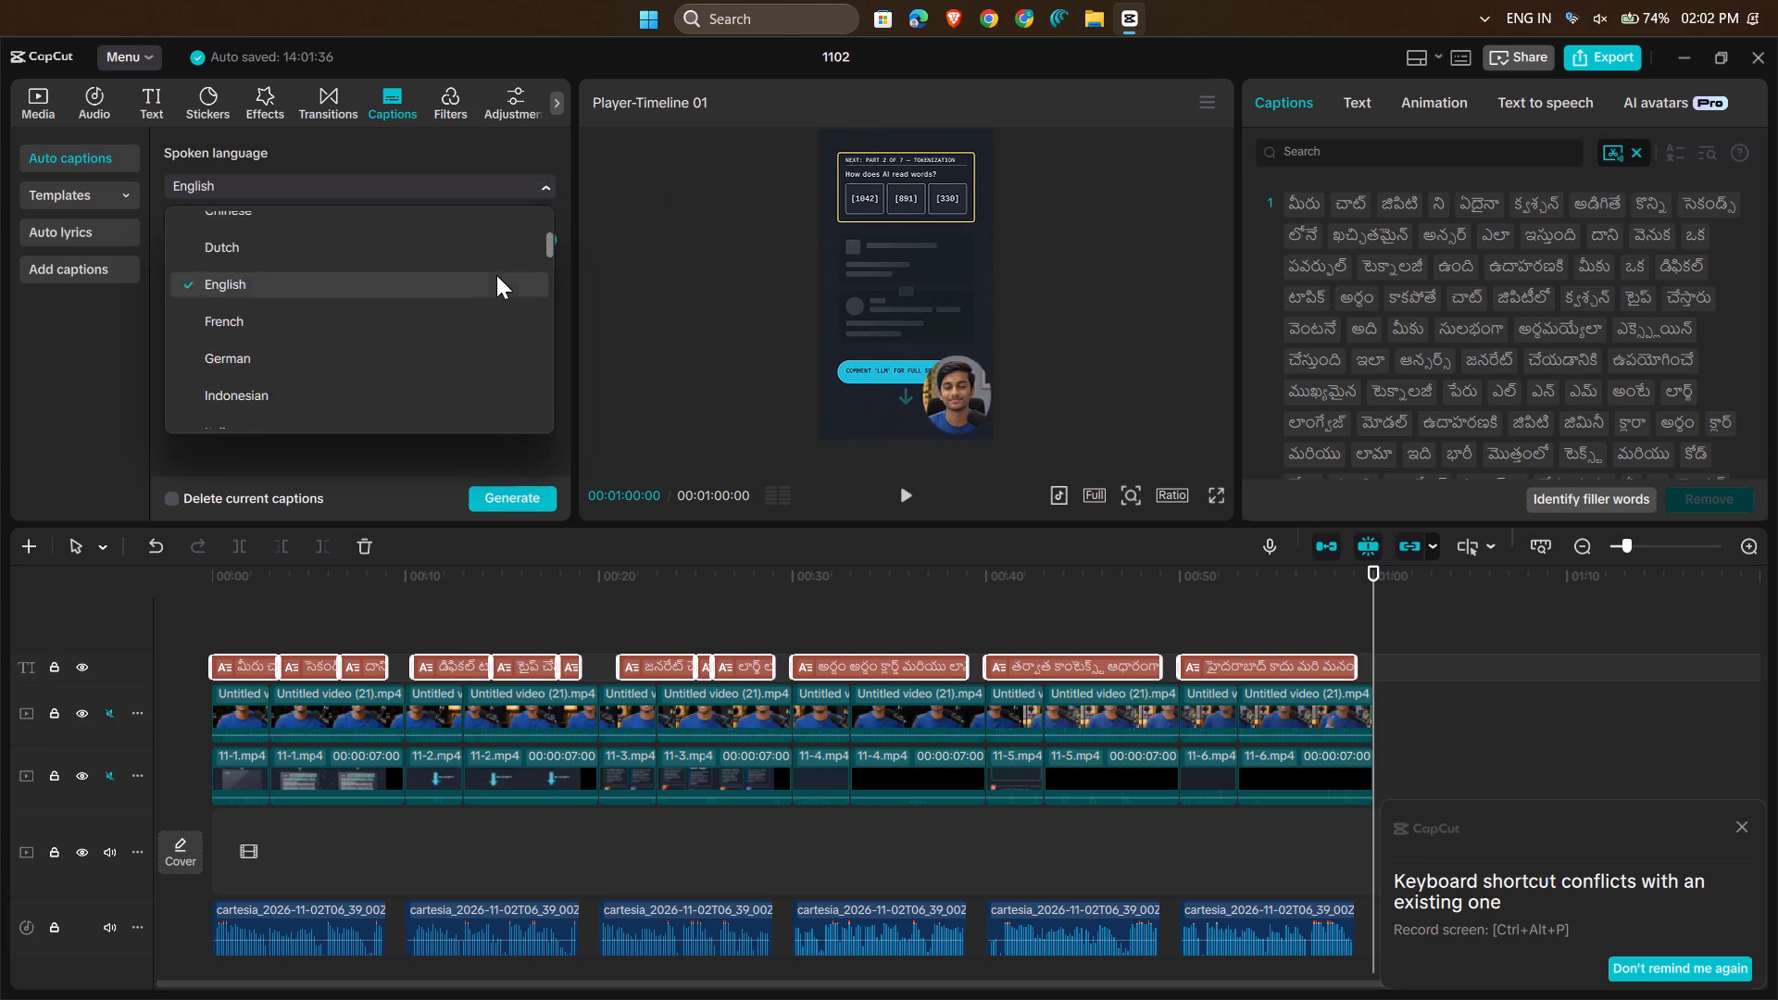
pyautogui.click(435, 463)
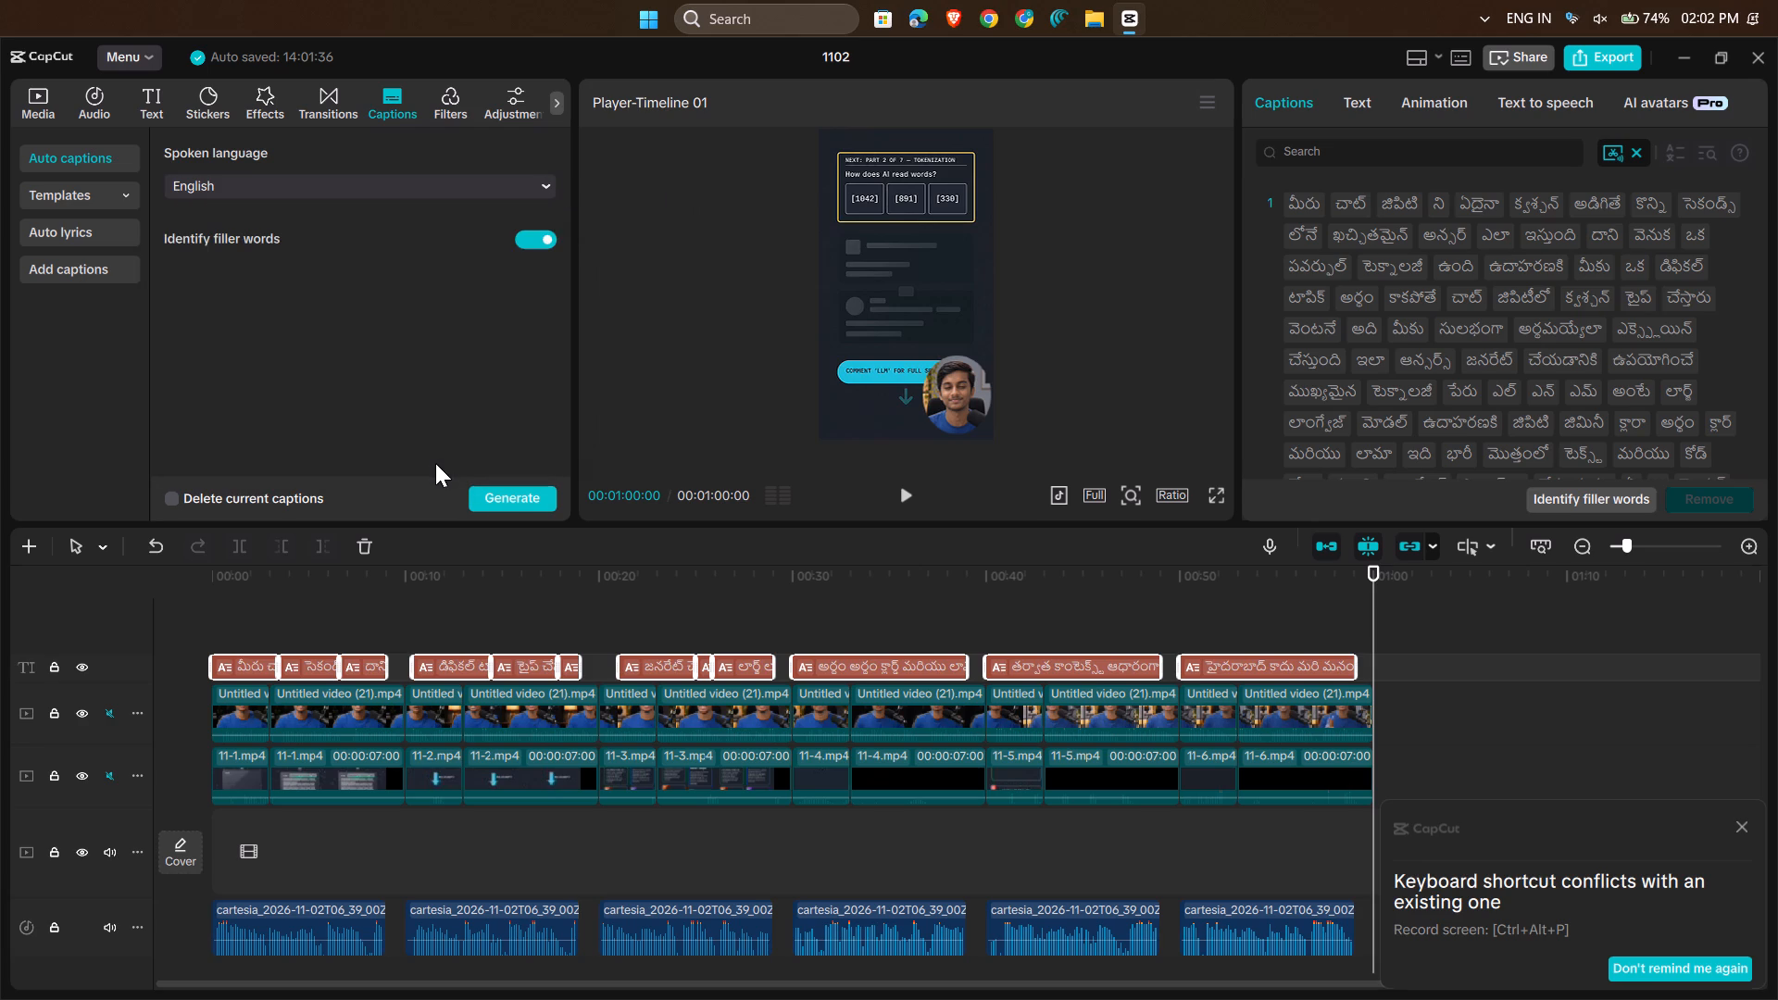
# Close the keyboard shortcut conflict notice.
pyautogui.click(1732, 819)
pyautogui.click(1743, 821)
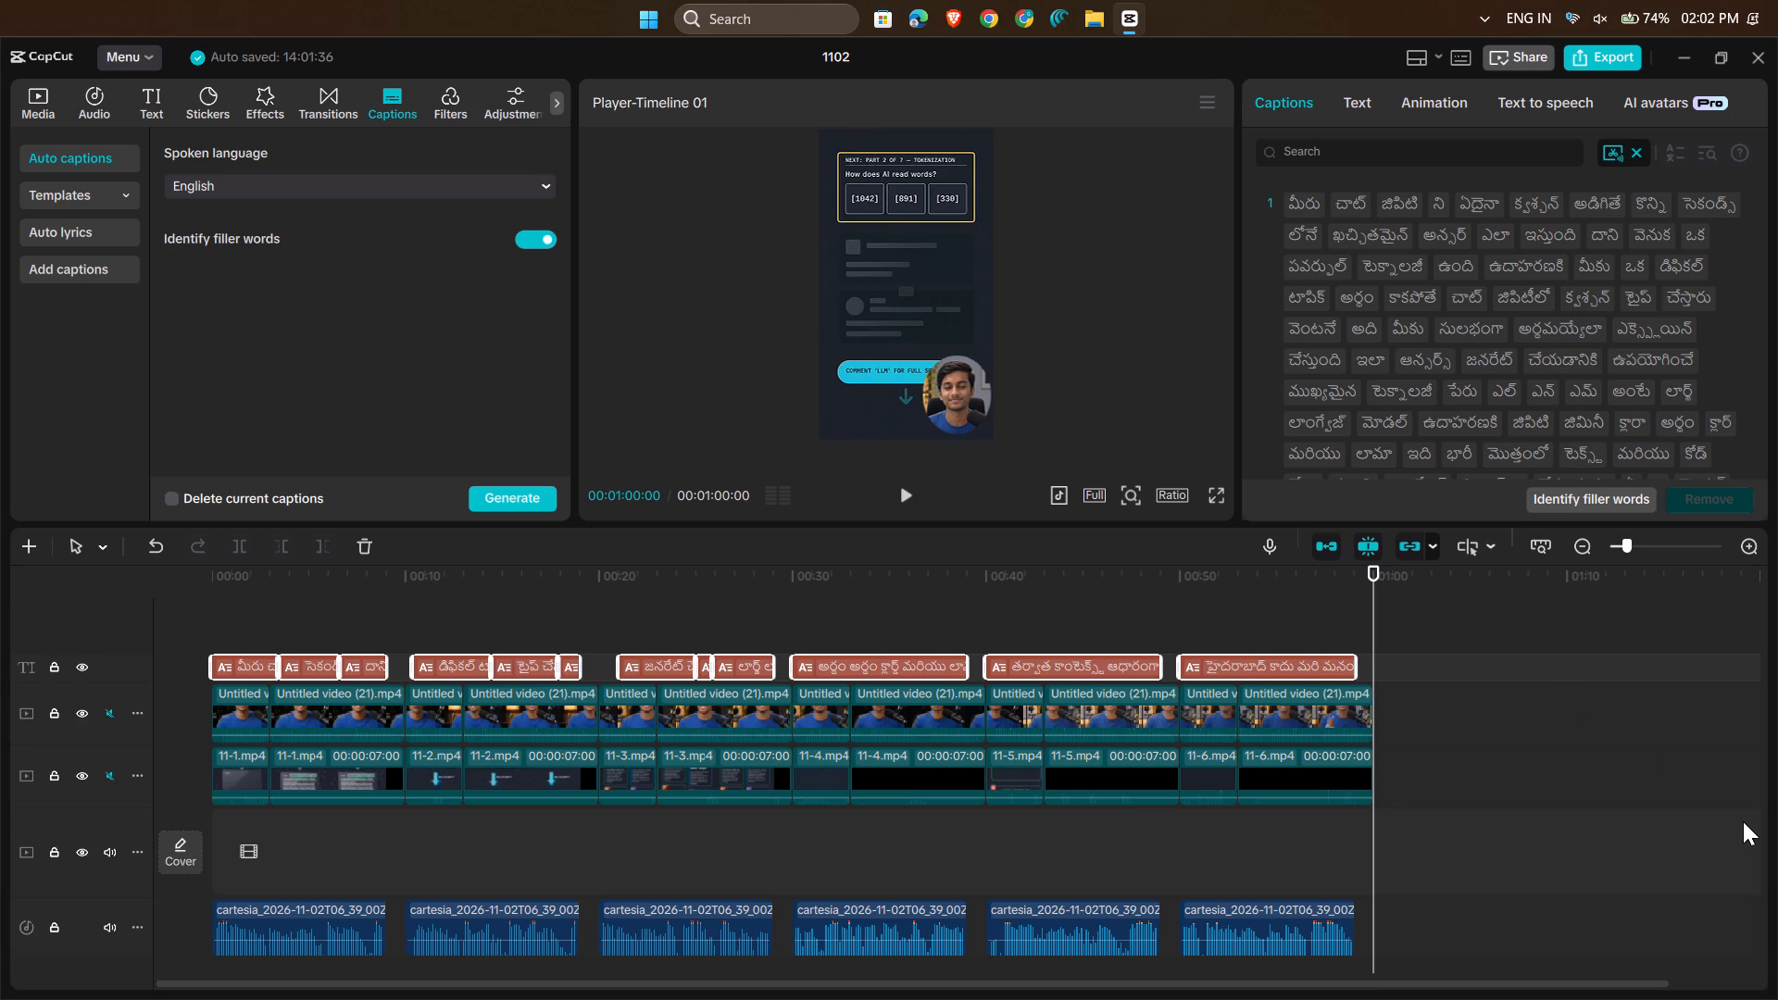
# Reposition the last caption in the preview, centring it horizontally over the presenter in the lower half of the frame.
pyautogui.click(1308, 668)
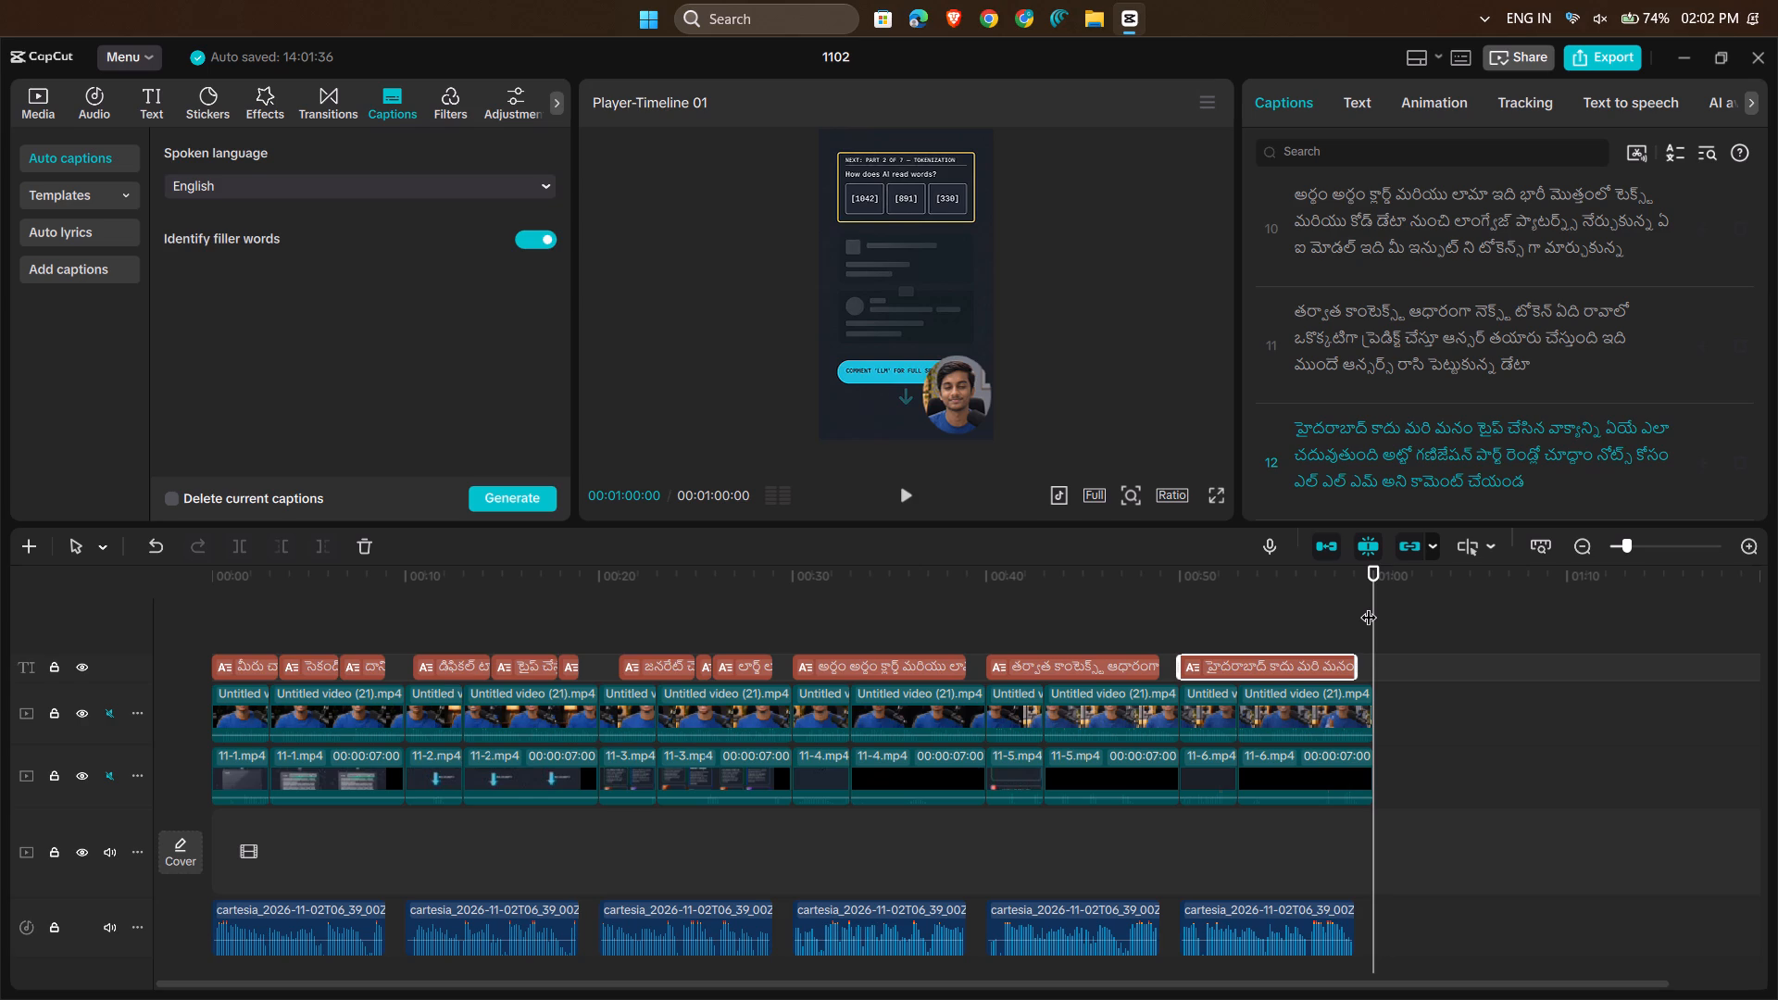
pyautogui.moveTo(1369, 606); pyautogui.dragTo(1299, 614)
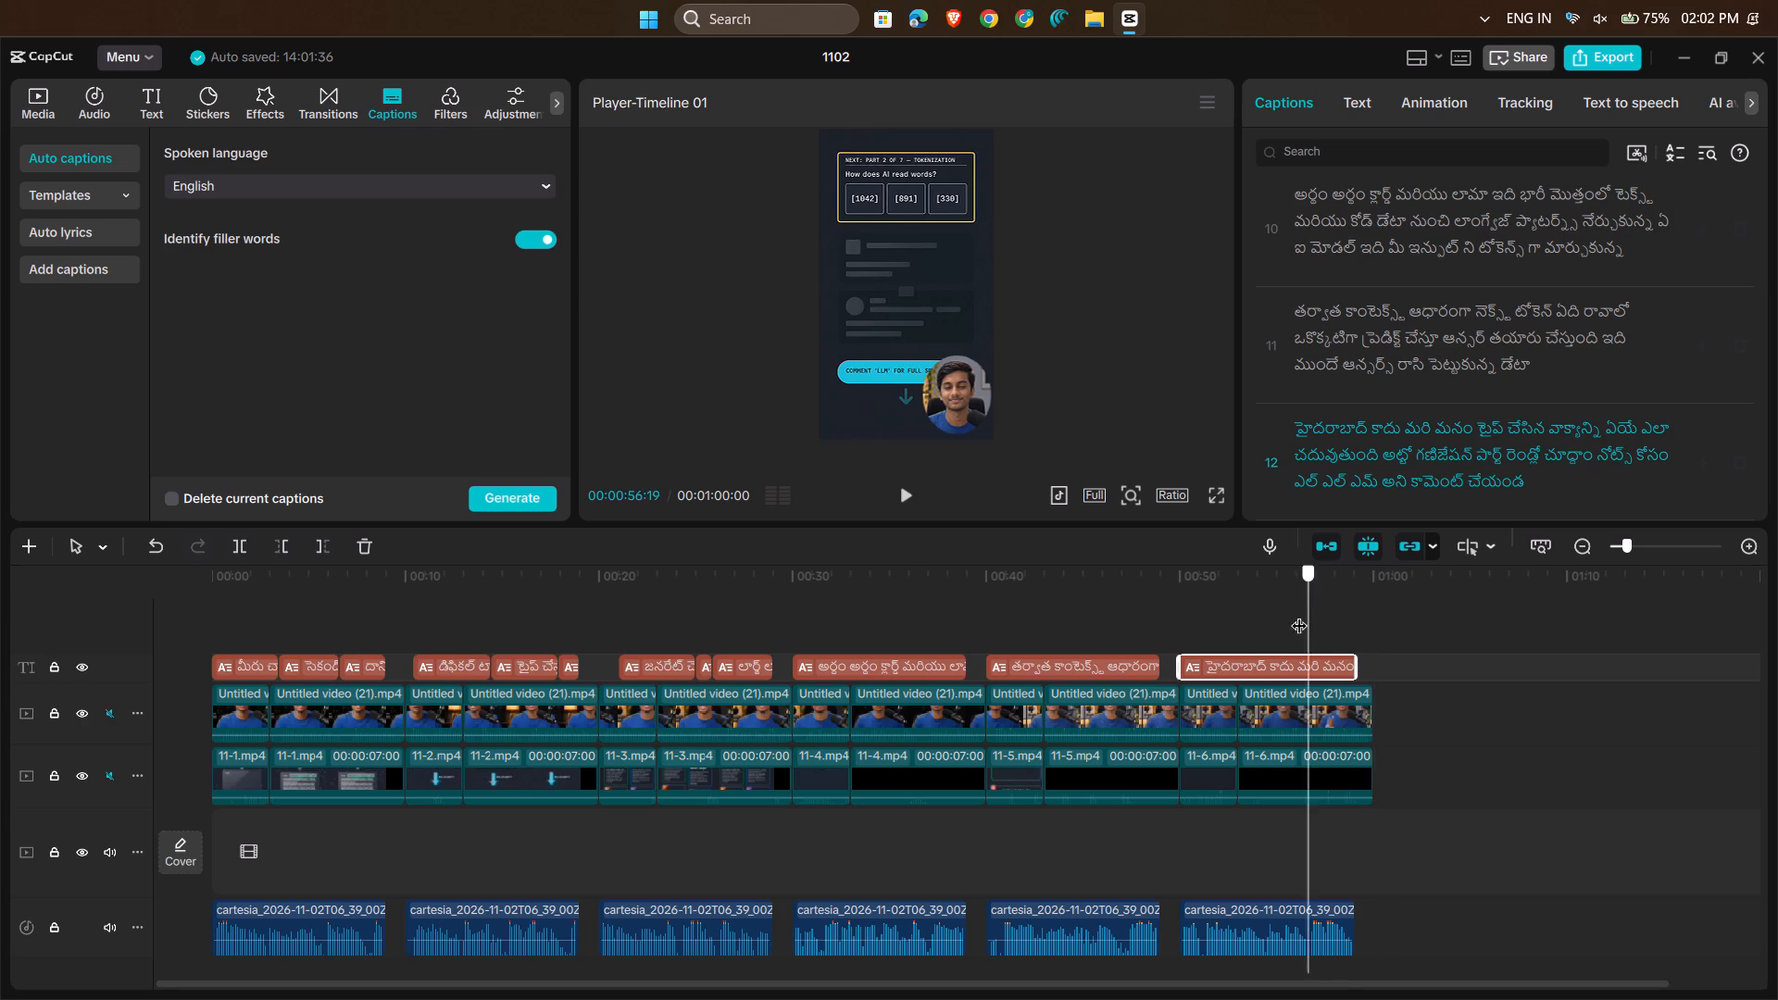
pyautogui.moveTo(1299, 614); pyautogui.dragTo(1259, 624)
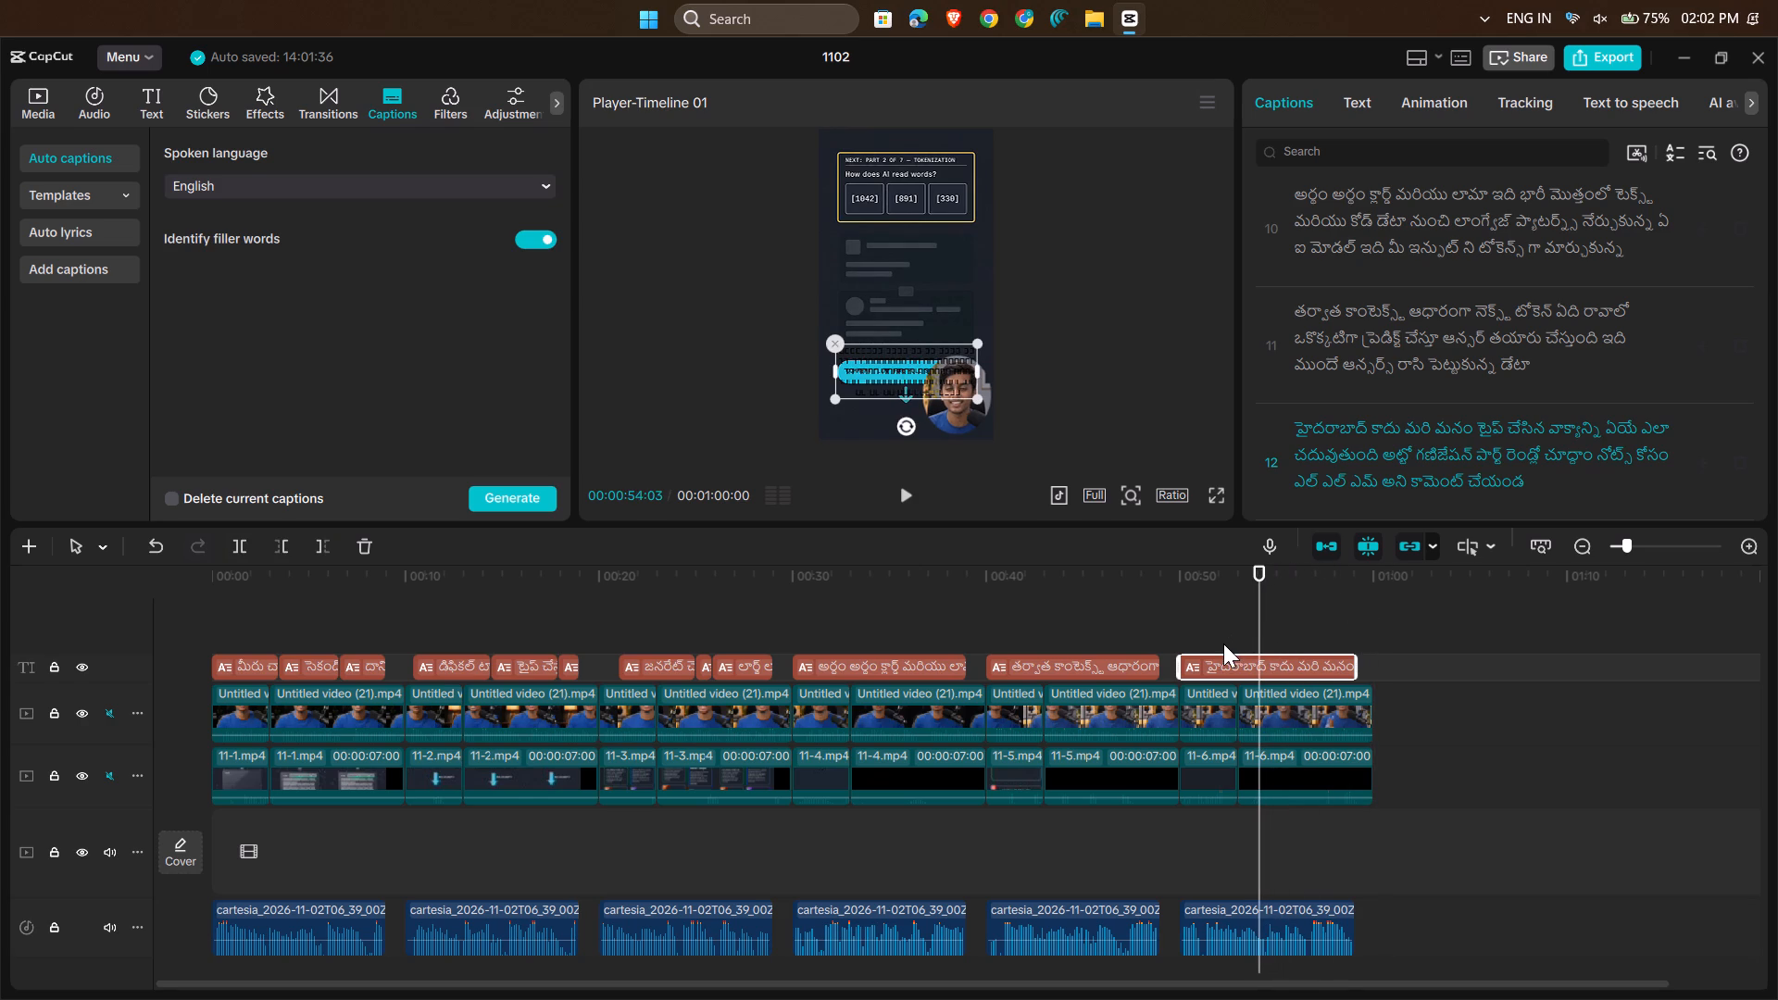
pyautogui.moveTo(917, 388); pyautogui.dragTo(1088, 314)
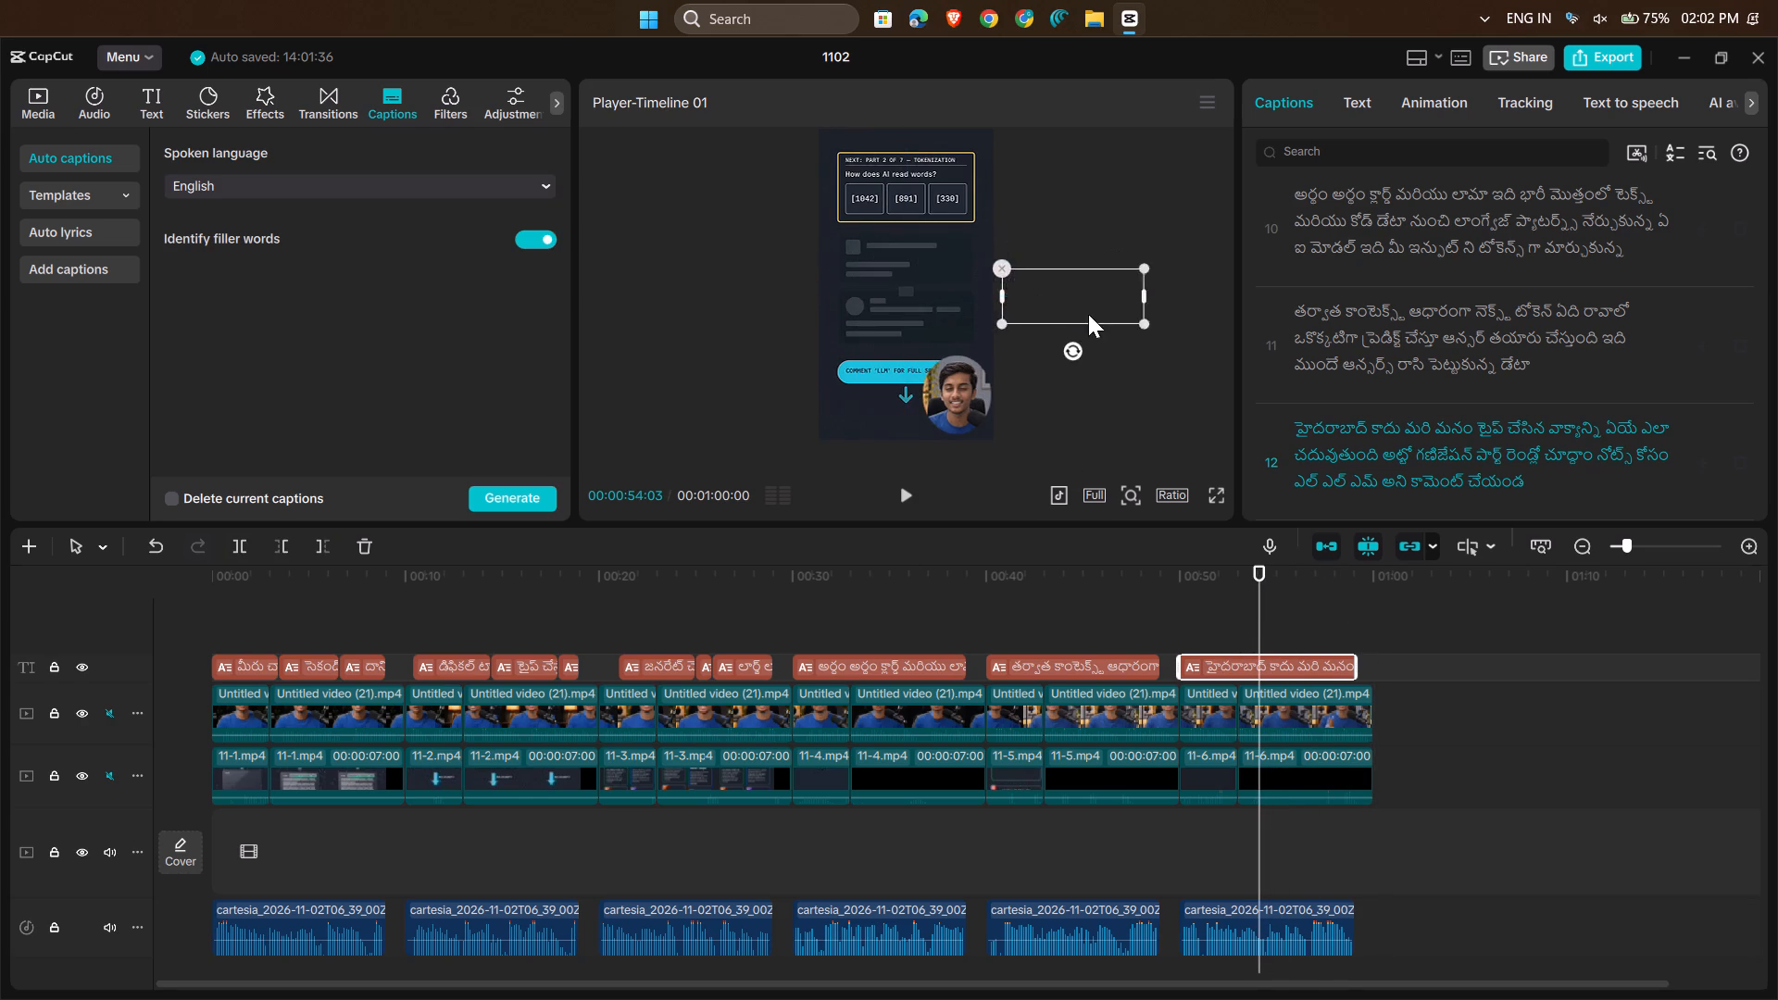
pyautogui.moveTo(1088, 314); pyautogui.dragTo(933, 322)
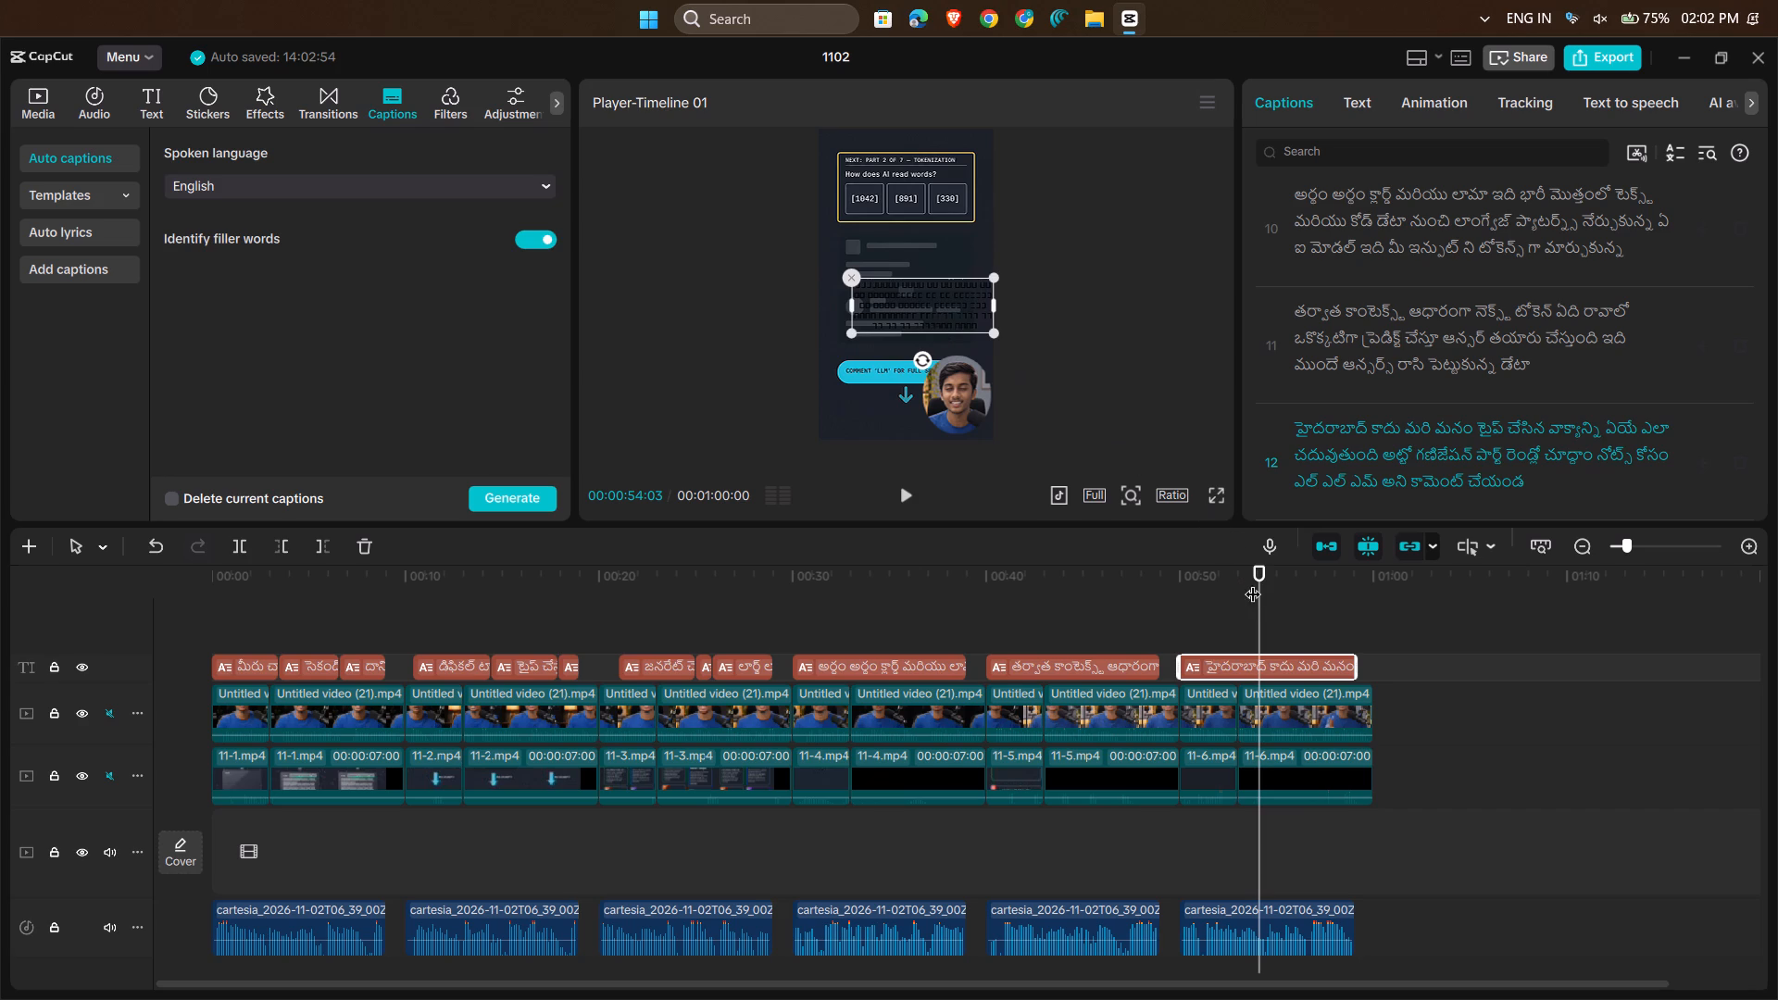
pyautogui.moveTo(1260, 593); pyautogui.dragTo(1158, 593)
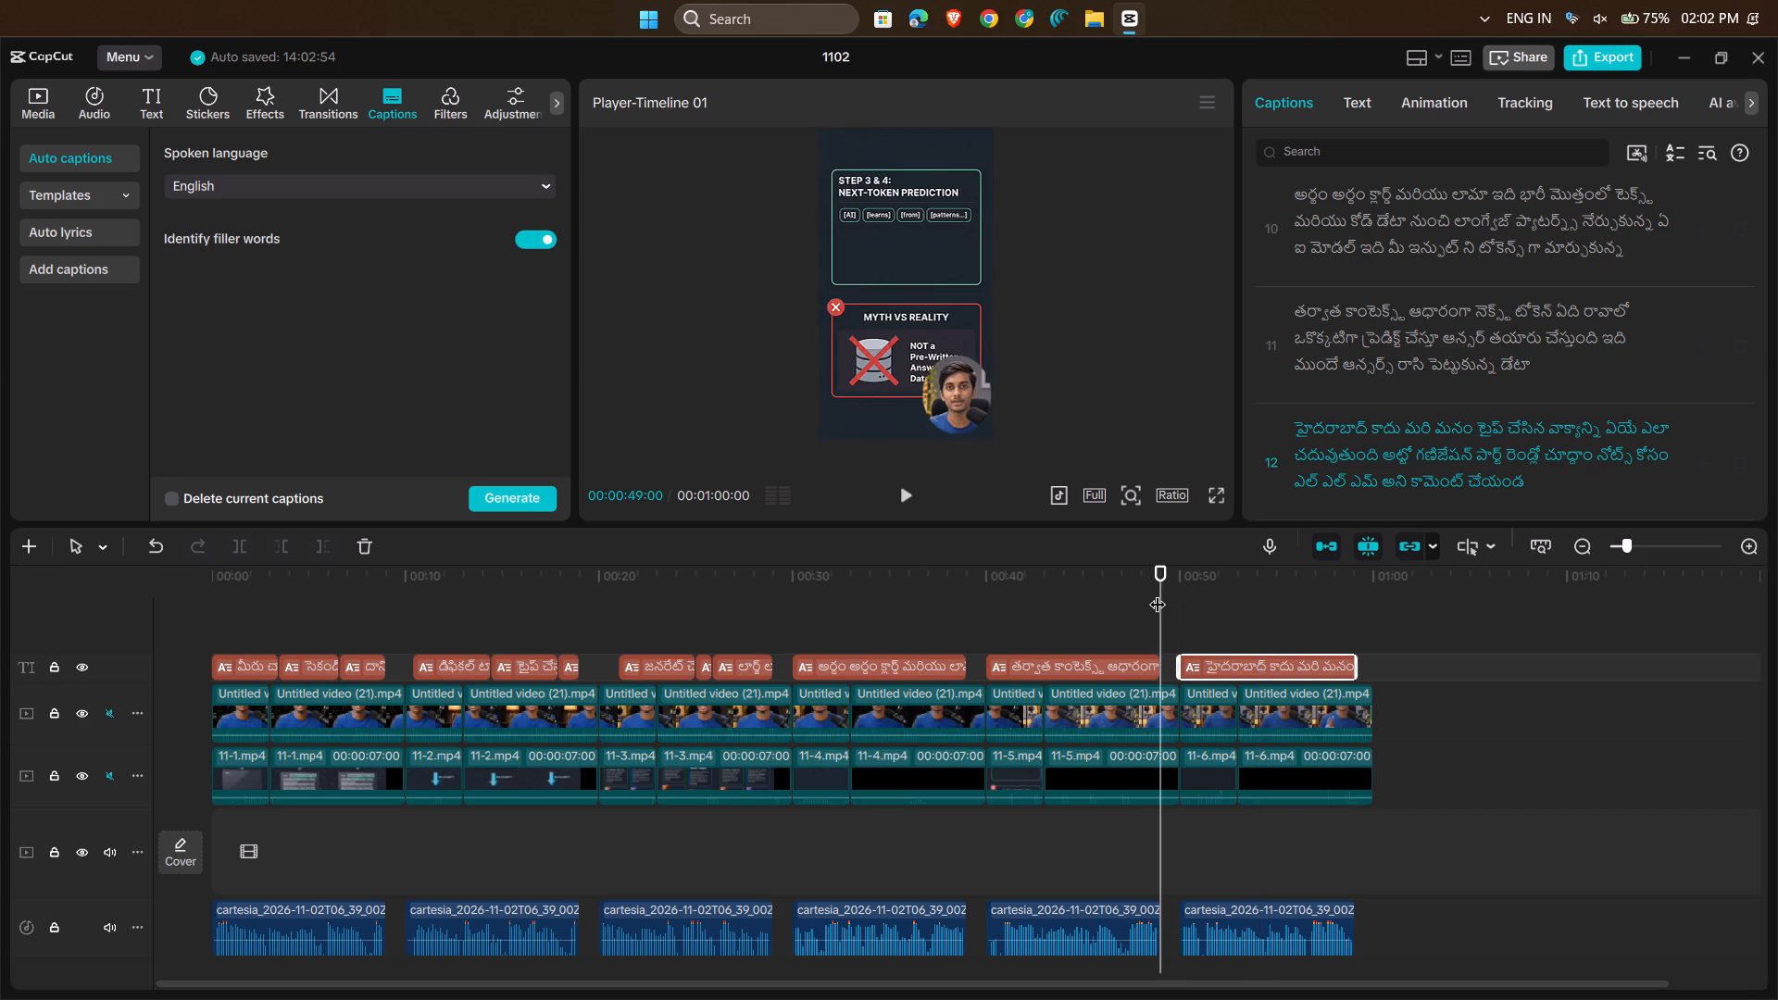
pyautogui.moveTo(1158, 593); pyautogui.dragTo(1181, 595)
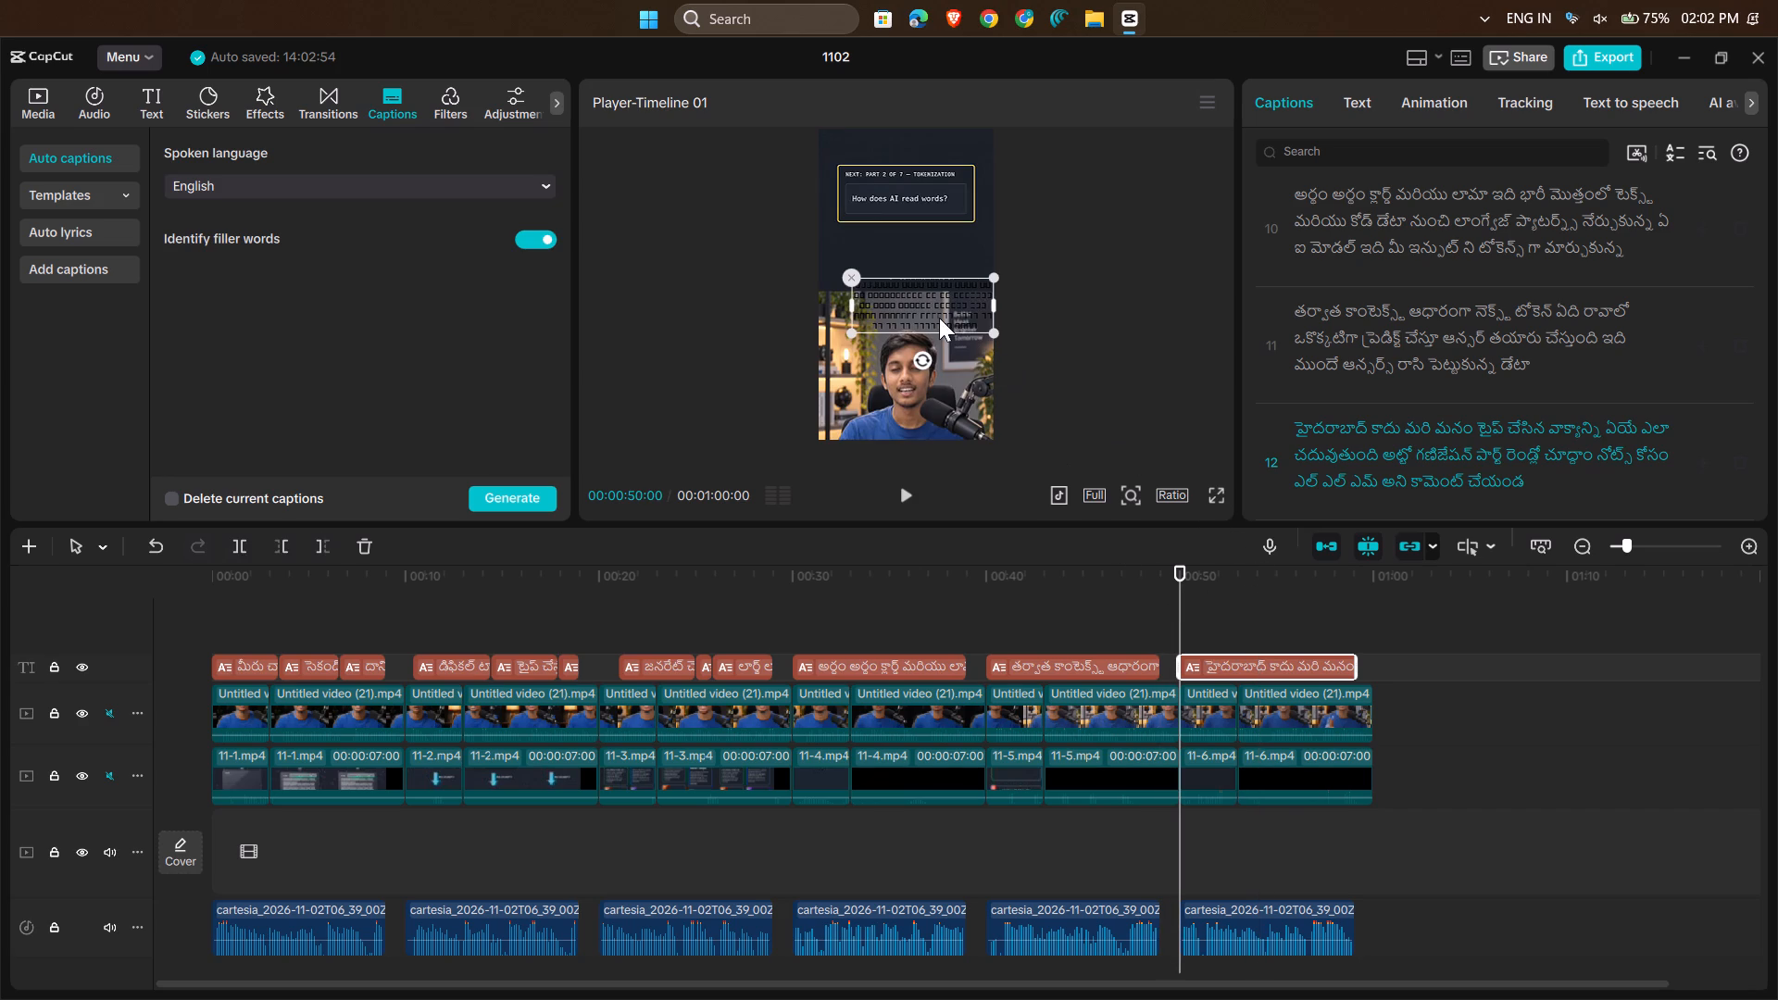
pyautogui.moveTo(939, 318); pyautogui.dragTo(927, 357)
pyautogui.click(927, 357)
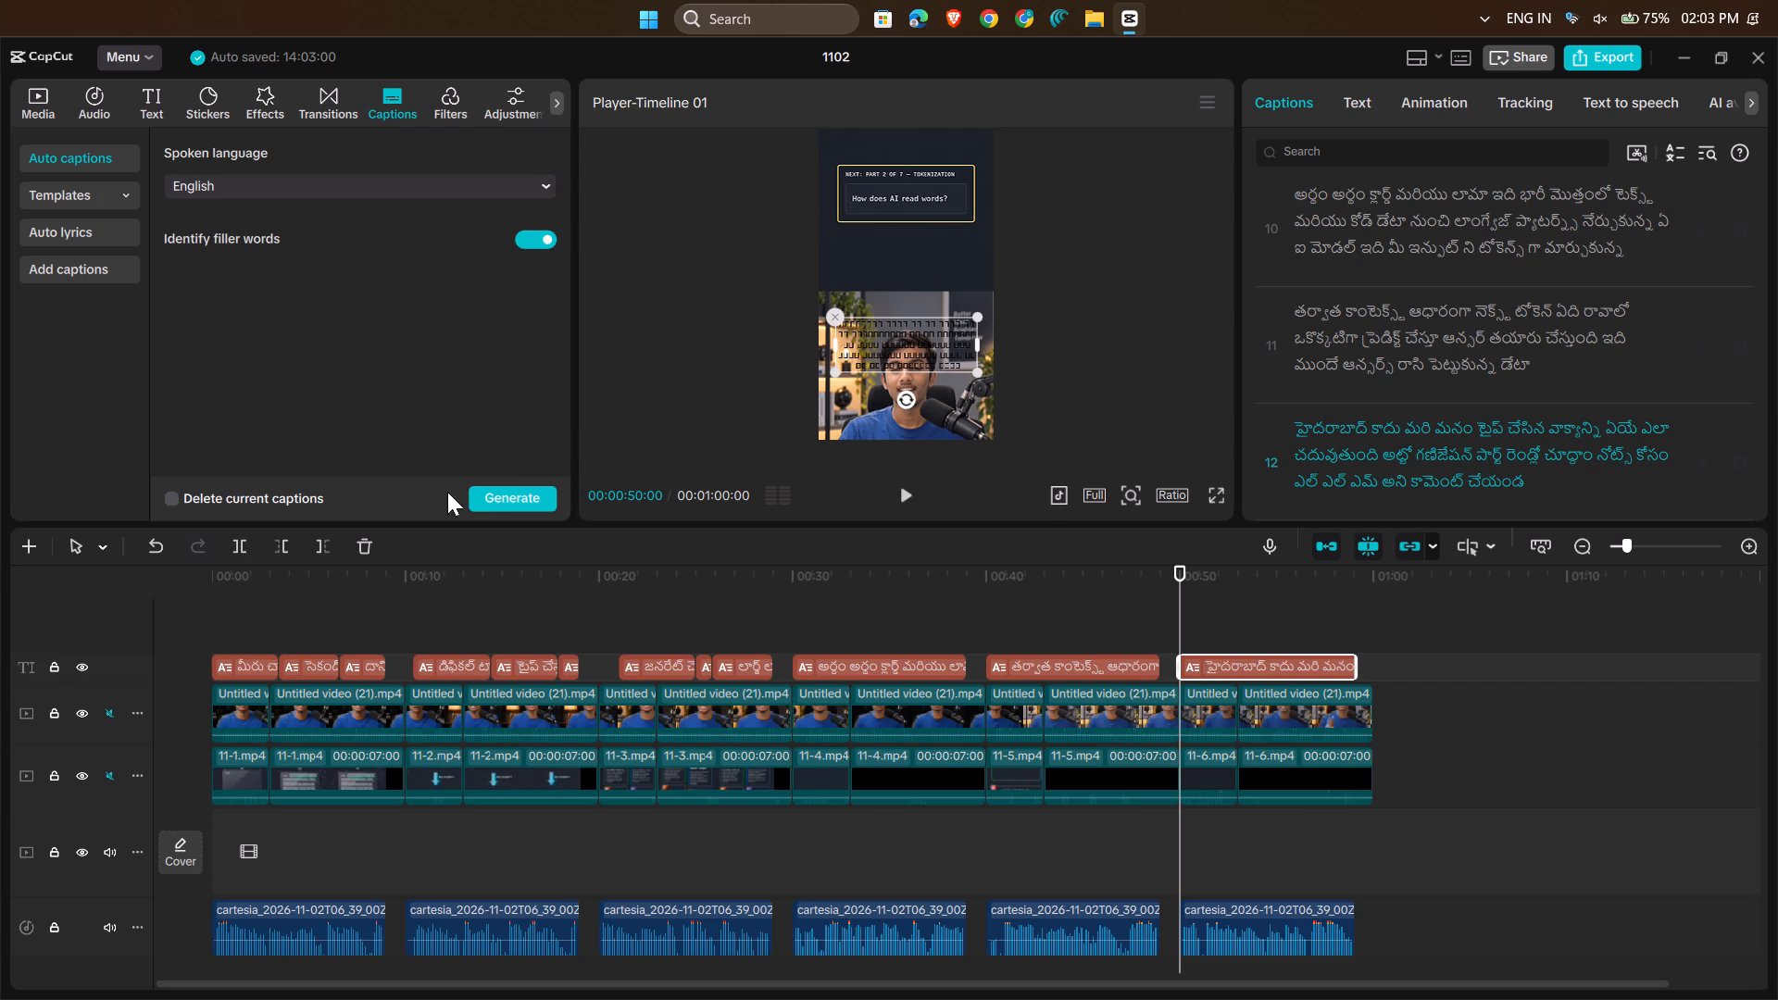
# Enable deleting the current captions in the auto captions settings.
pyautogui.click(182, 505)
# Delete the captions from the 20-second mark to the end of the timeline, working backwards from the last one.
pyautogui.press('Delete')
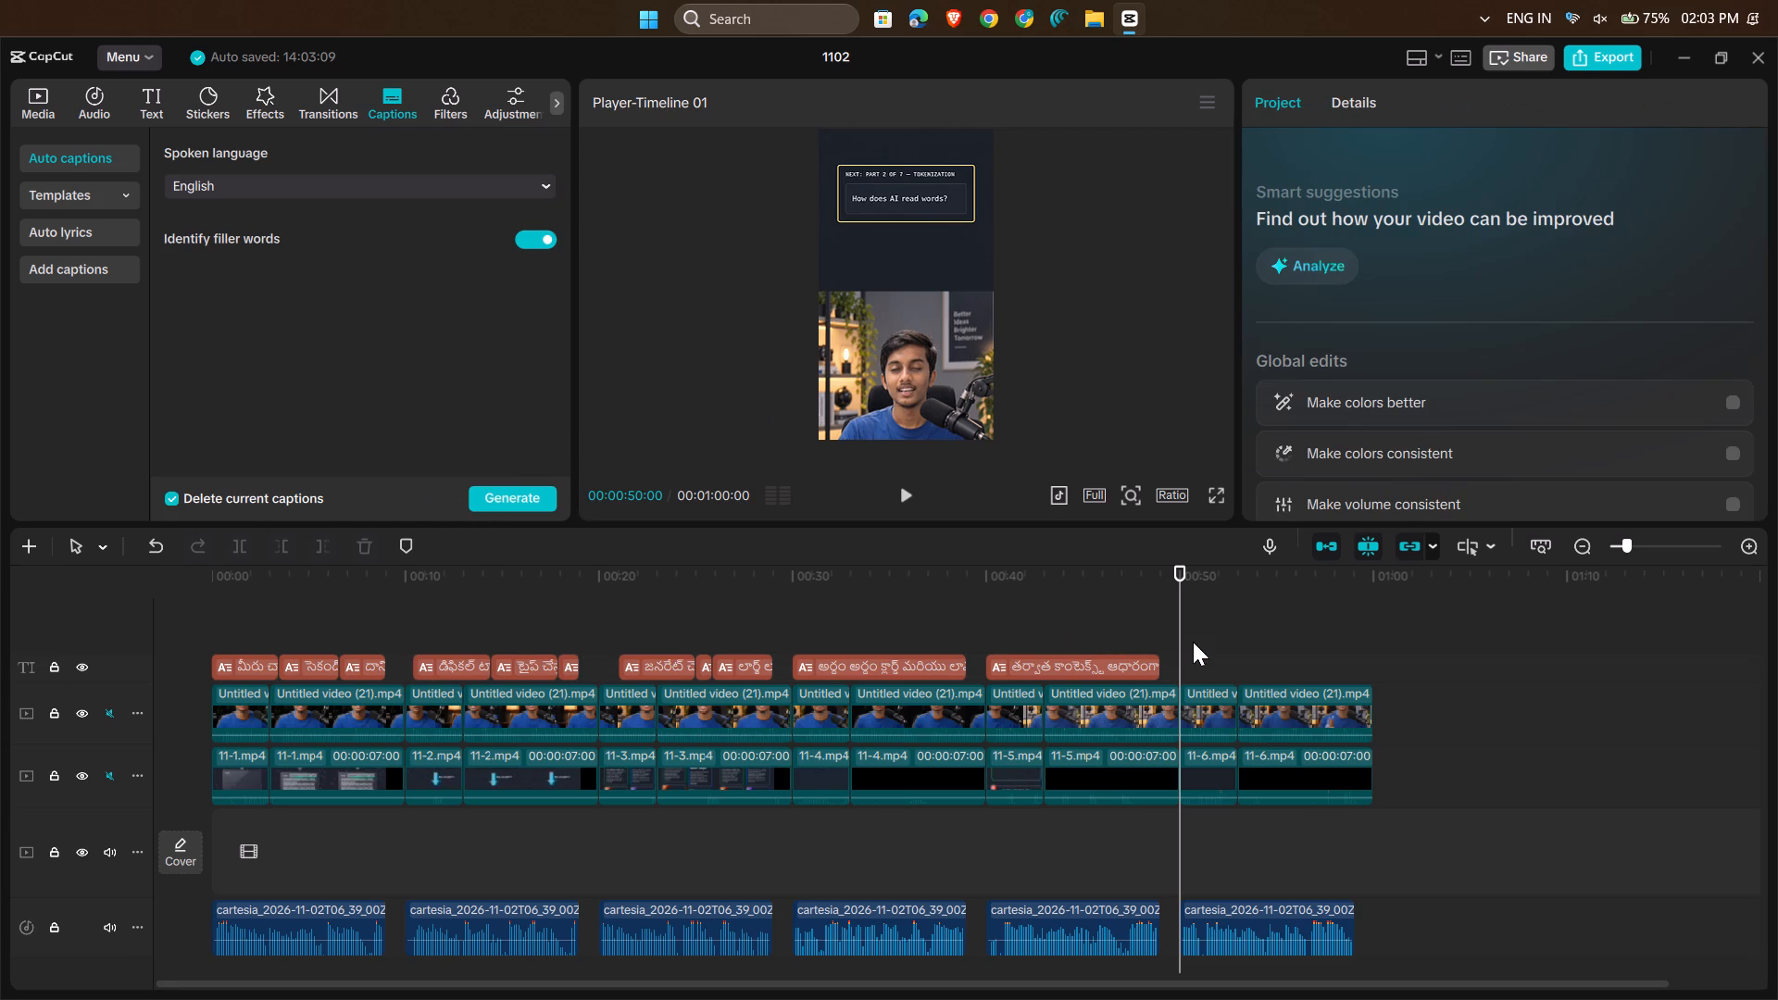
pyautogui.click(1063, 655)
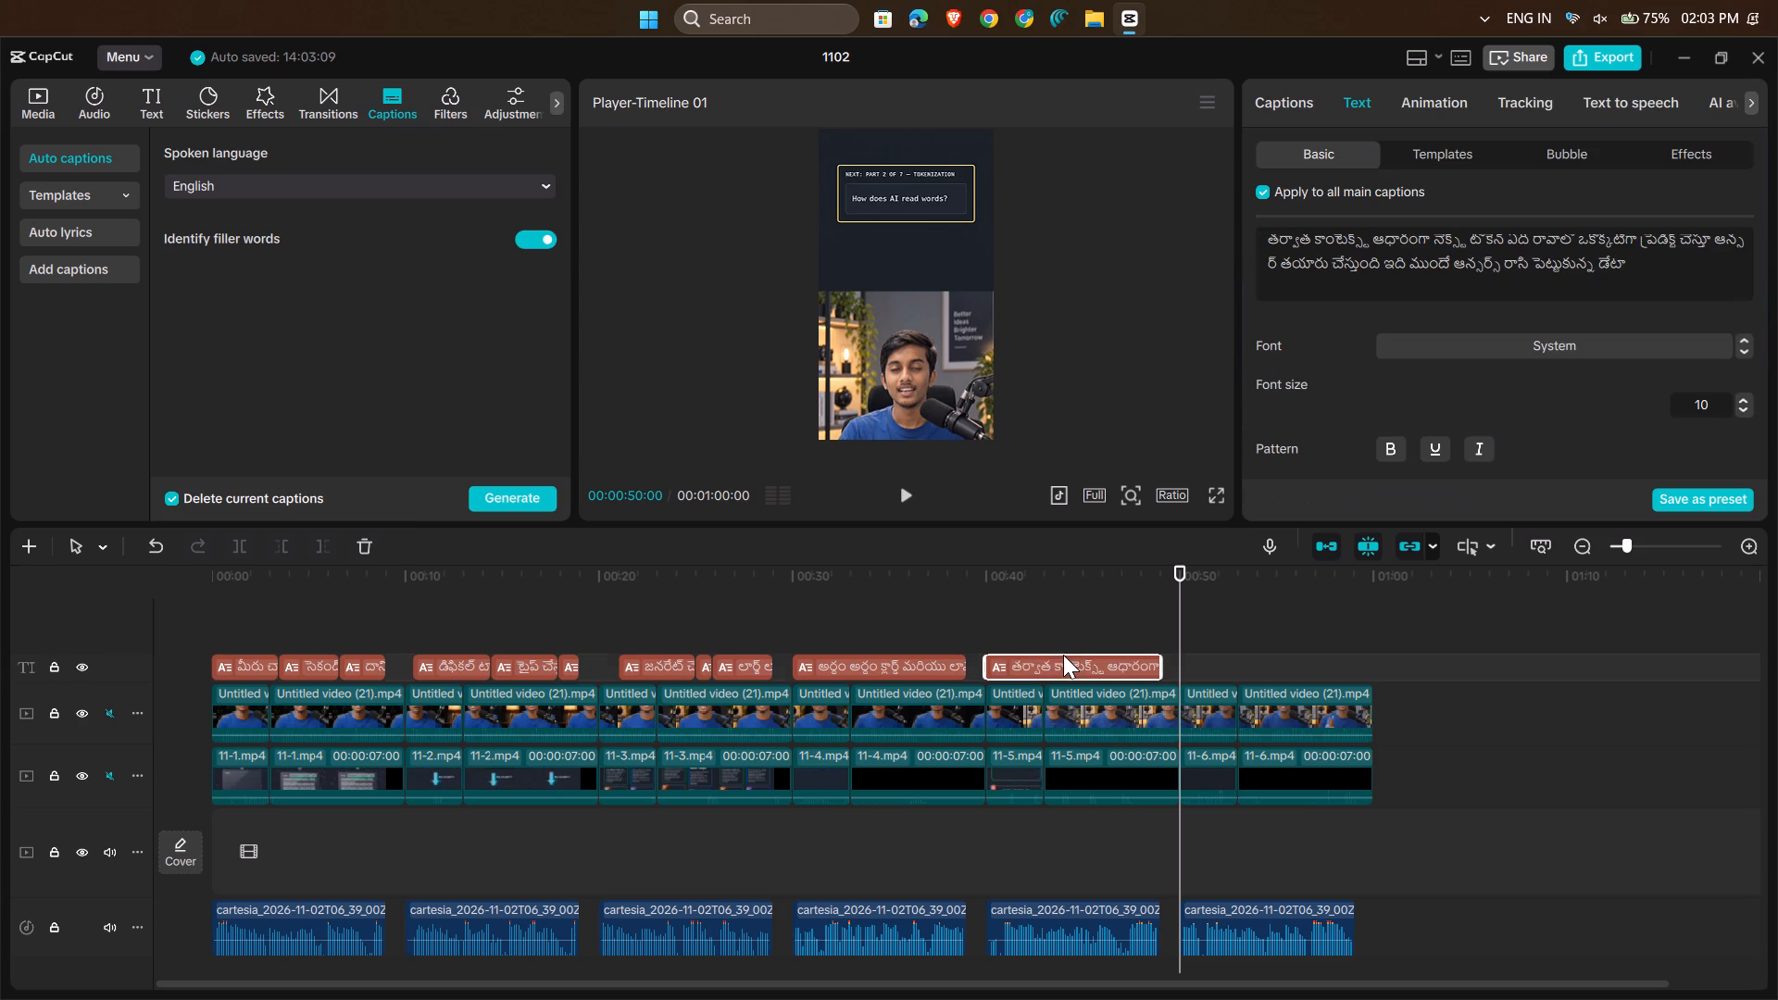
pyautogui.click(920, 667)
pyautogui.click(920, 667)
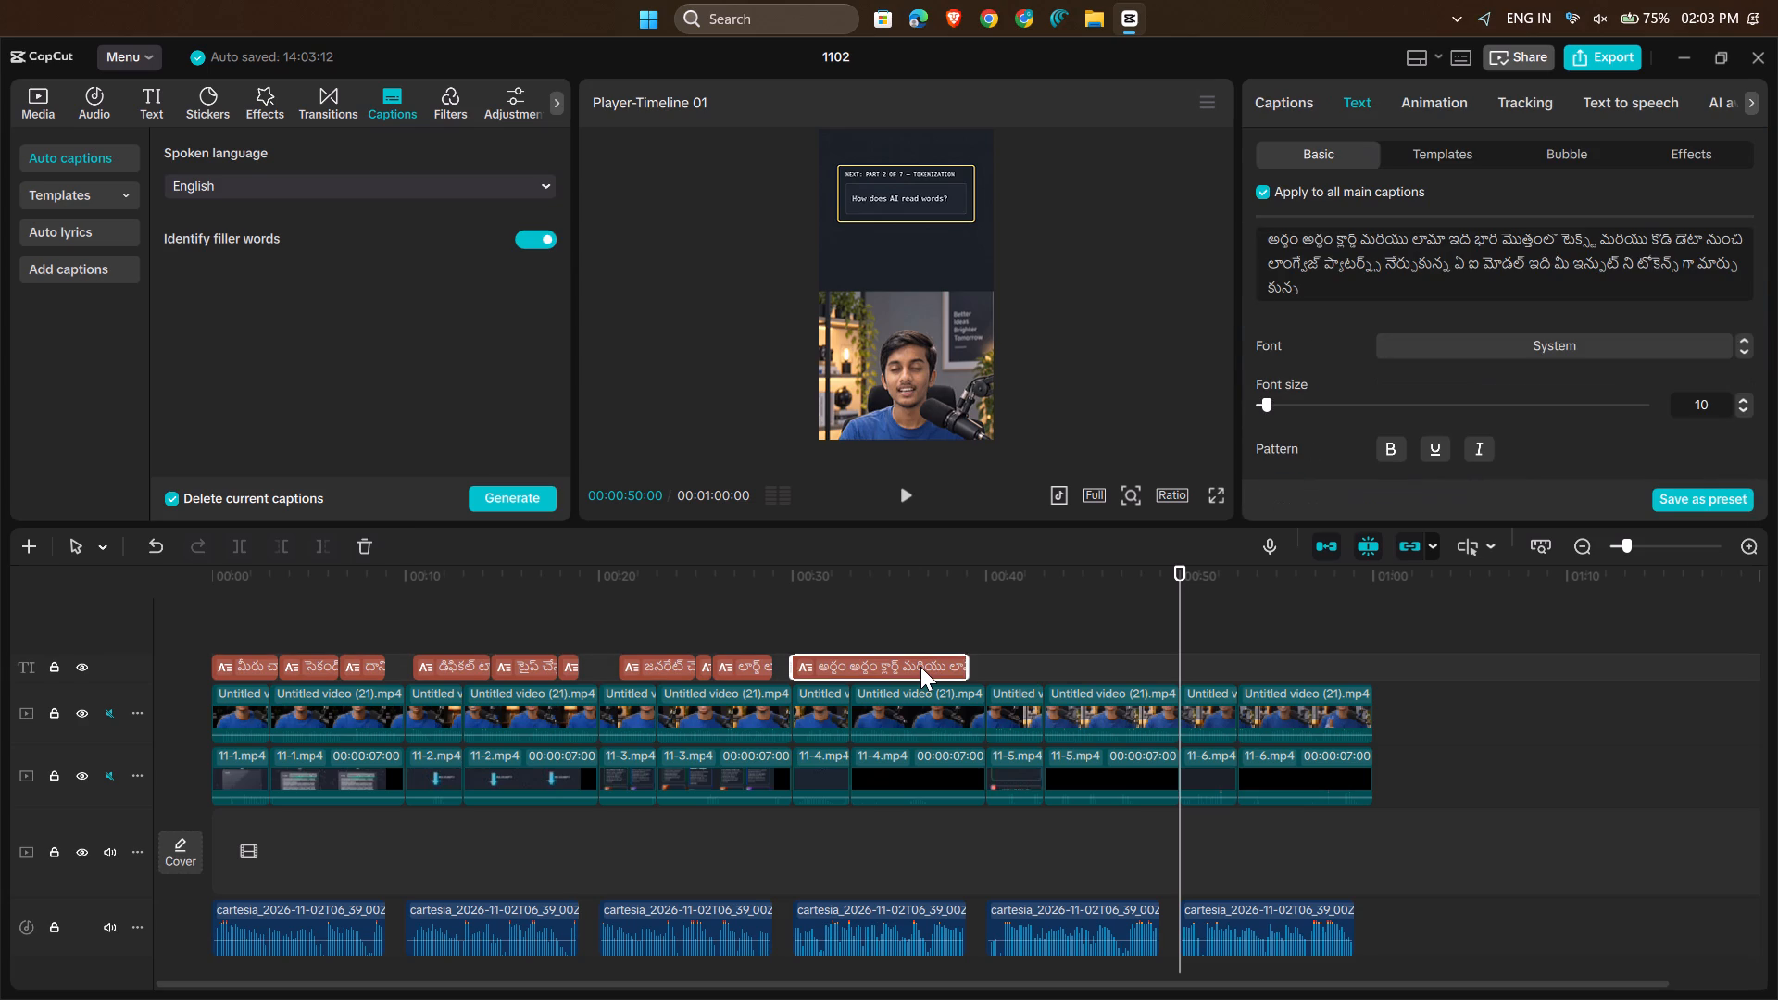
pyautogui.click(757, 667)
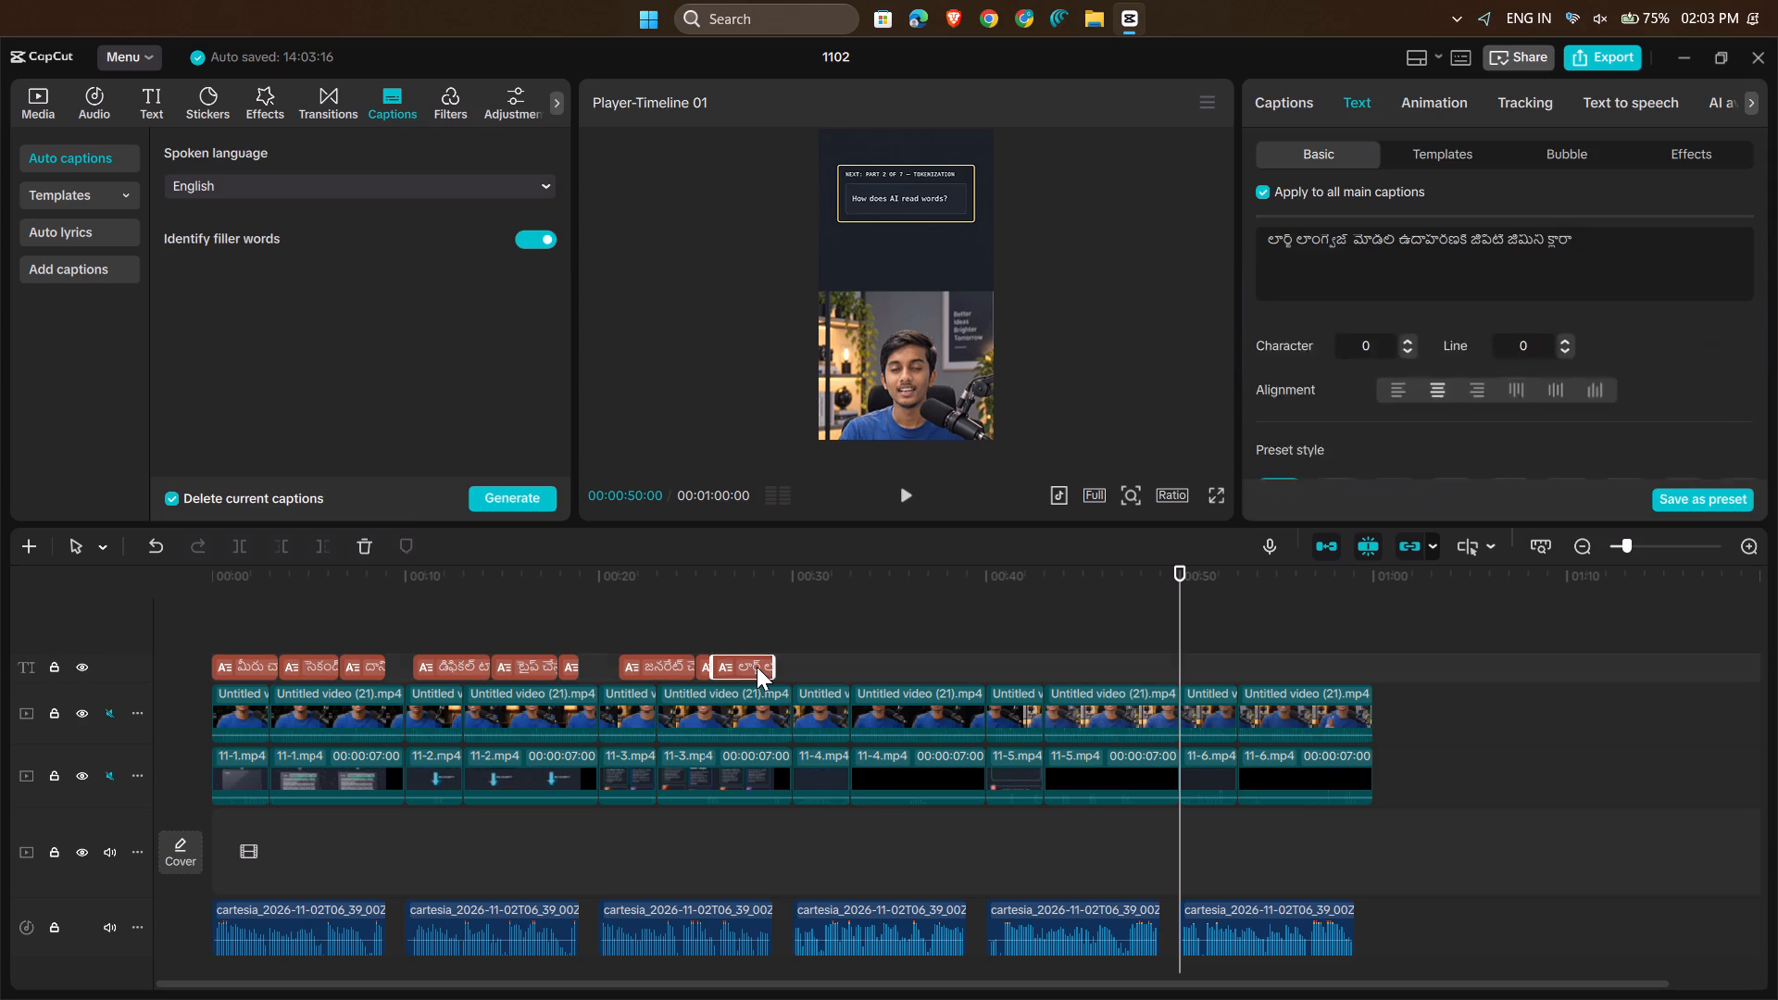
pyautogui.click(757, 667)
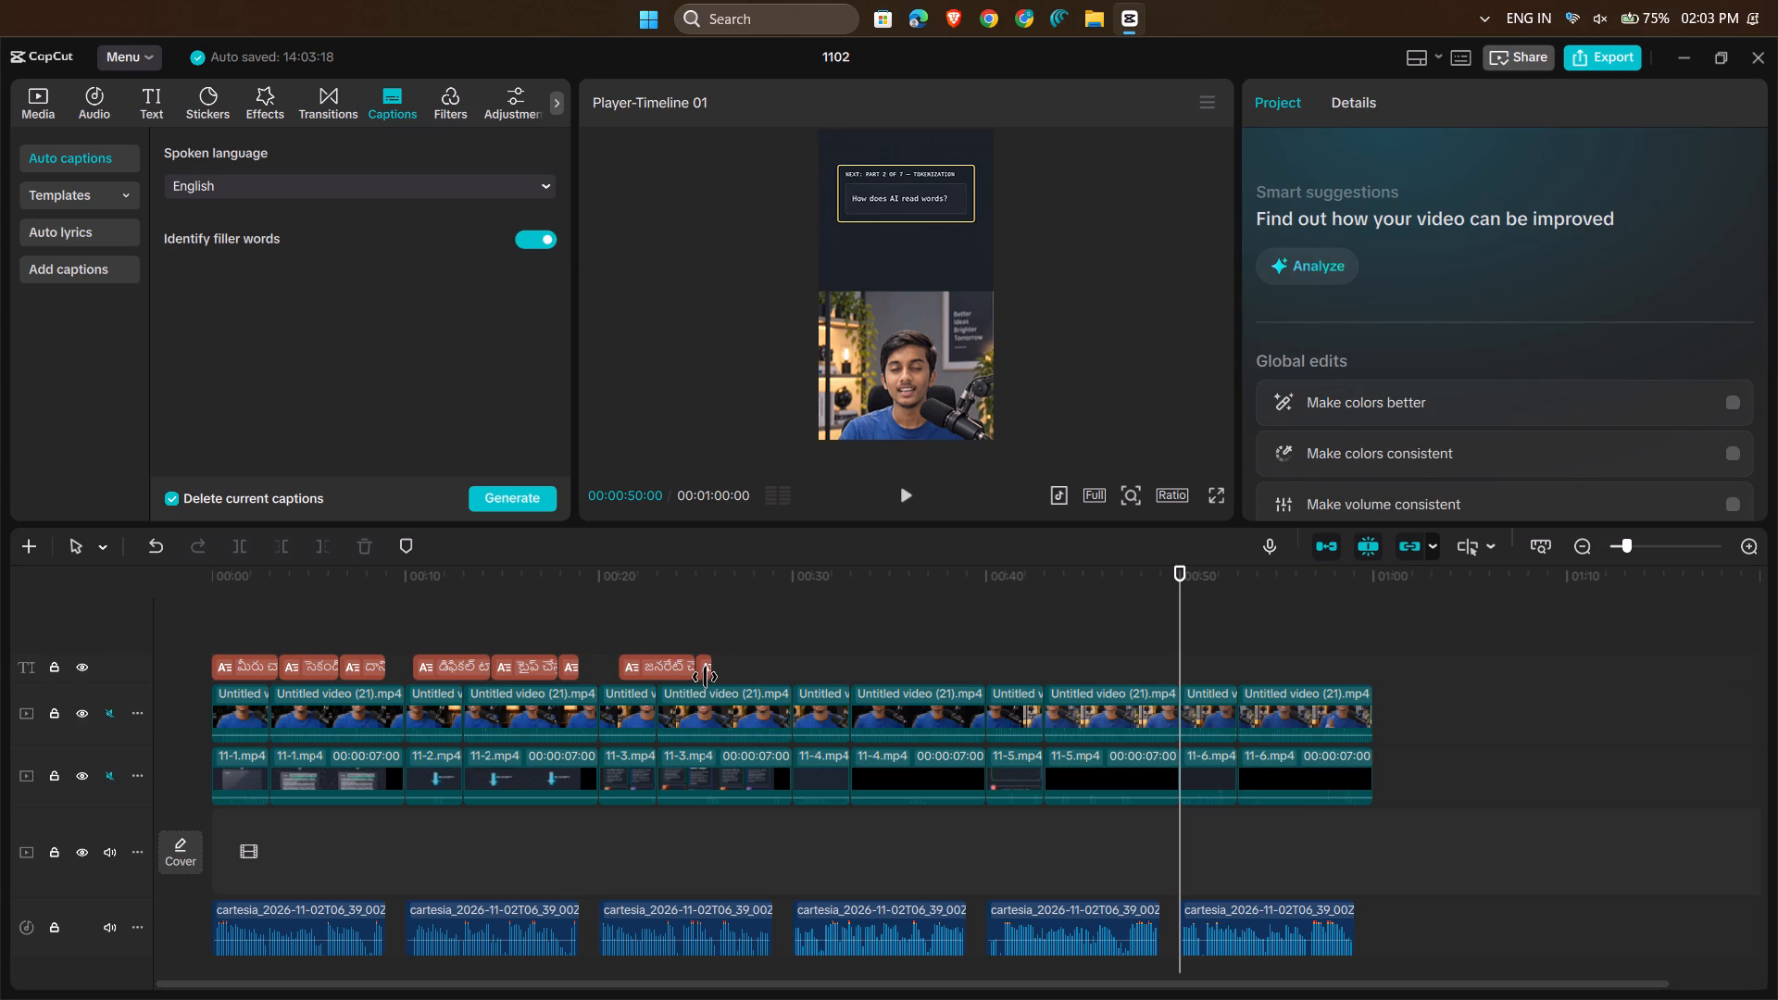
pyautogui.click(705, 677)
pyautogui.press('Delete')
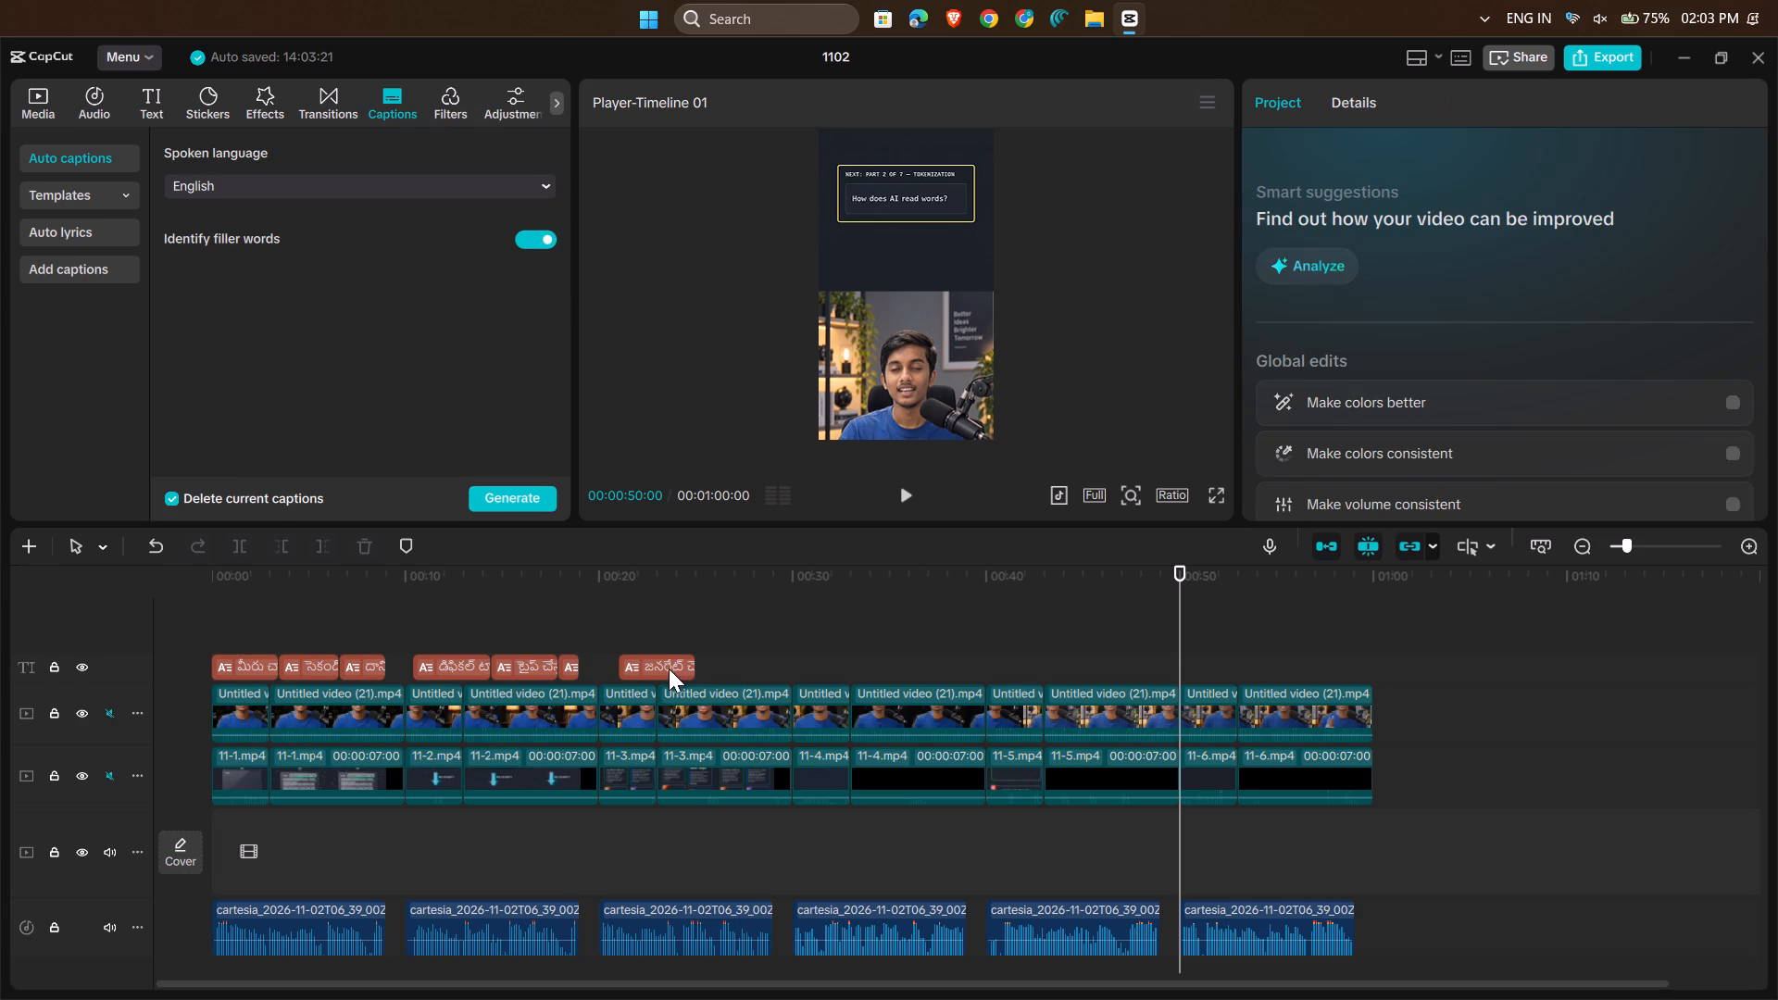
pyautogui.click(669, 668)
pyautogui.click(669, 668)
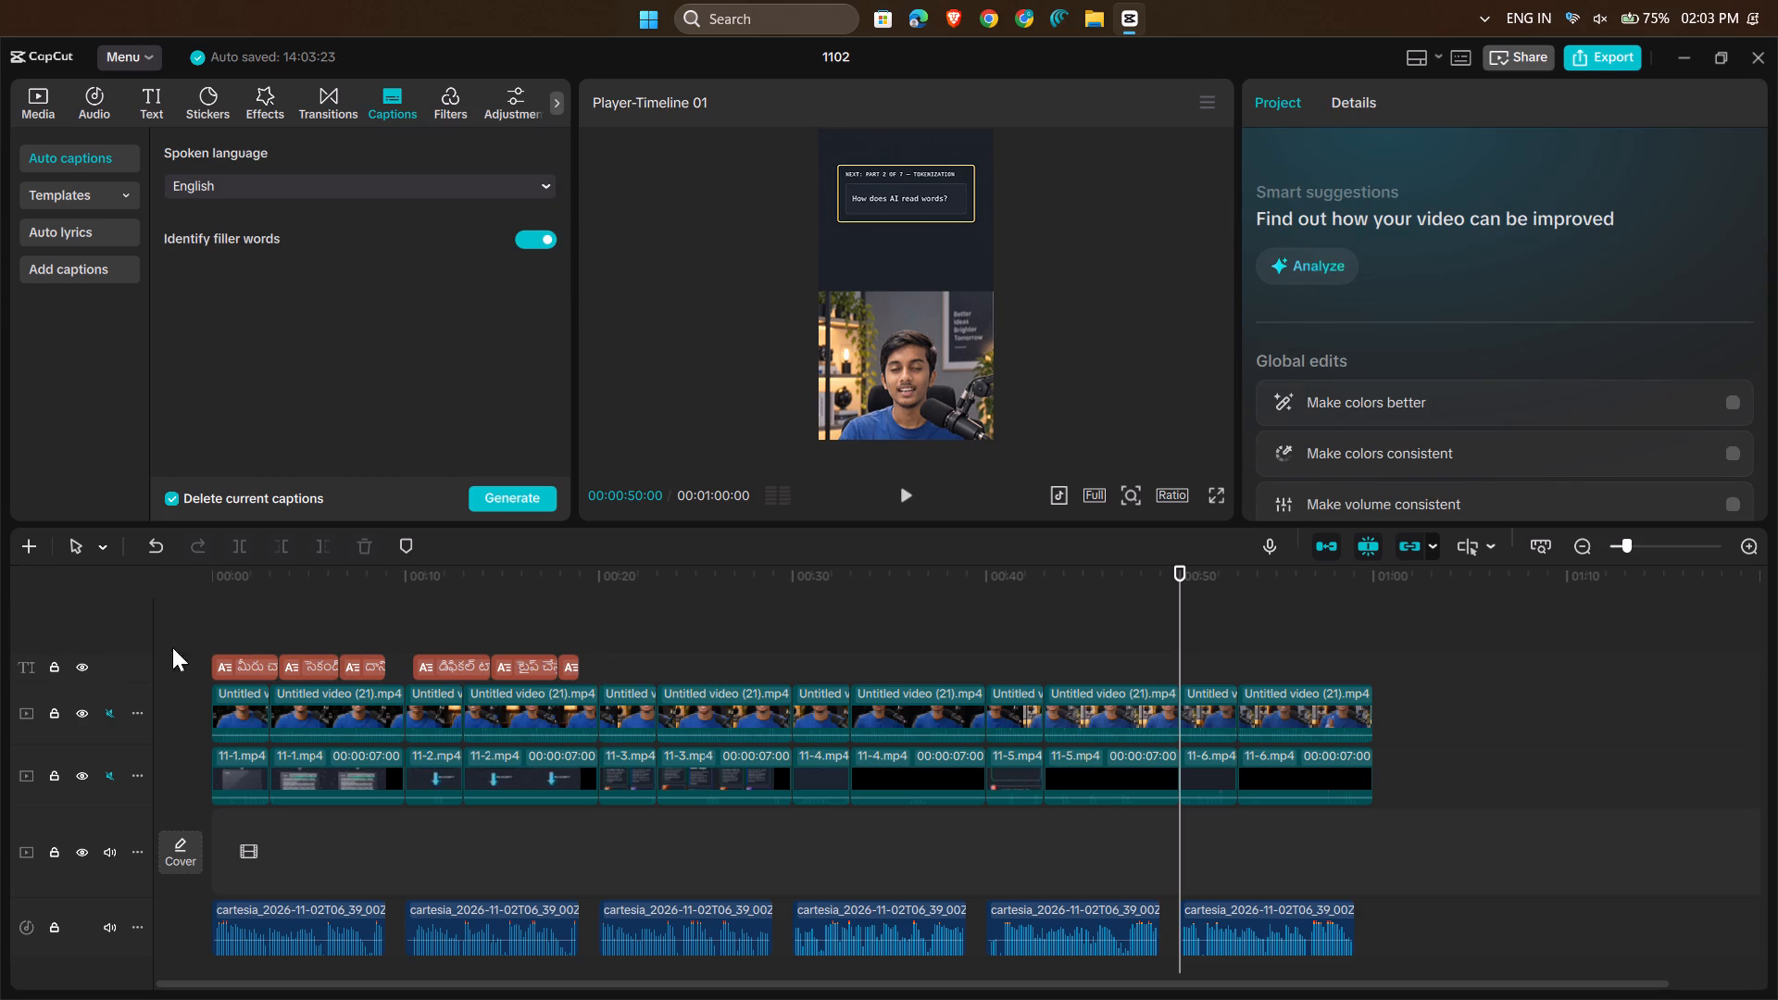
# Delete the three captions between the 10- and 20-second marks on the timeline.
pyautogui.click(427, 661)
pyautogui.click(427, 661)
pyautogui.hotkey('shift', 'Right')
pyautogui.hotkey('shift', 'Right')
pyautogui.hotkey('shift', 'Right')
pyautogui.hotkey('shift', 'Right')
pyautogui.hotkey('shift', 'Right')
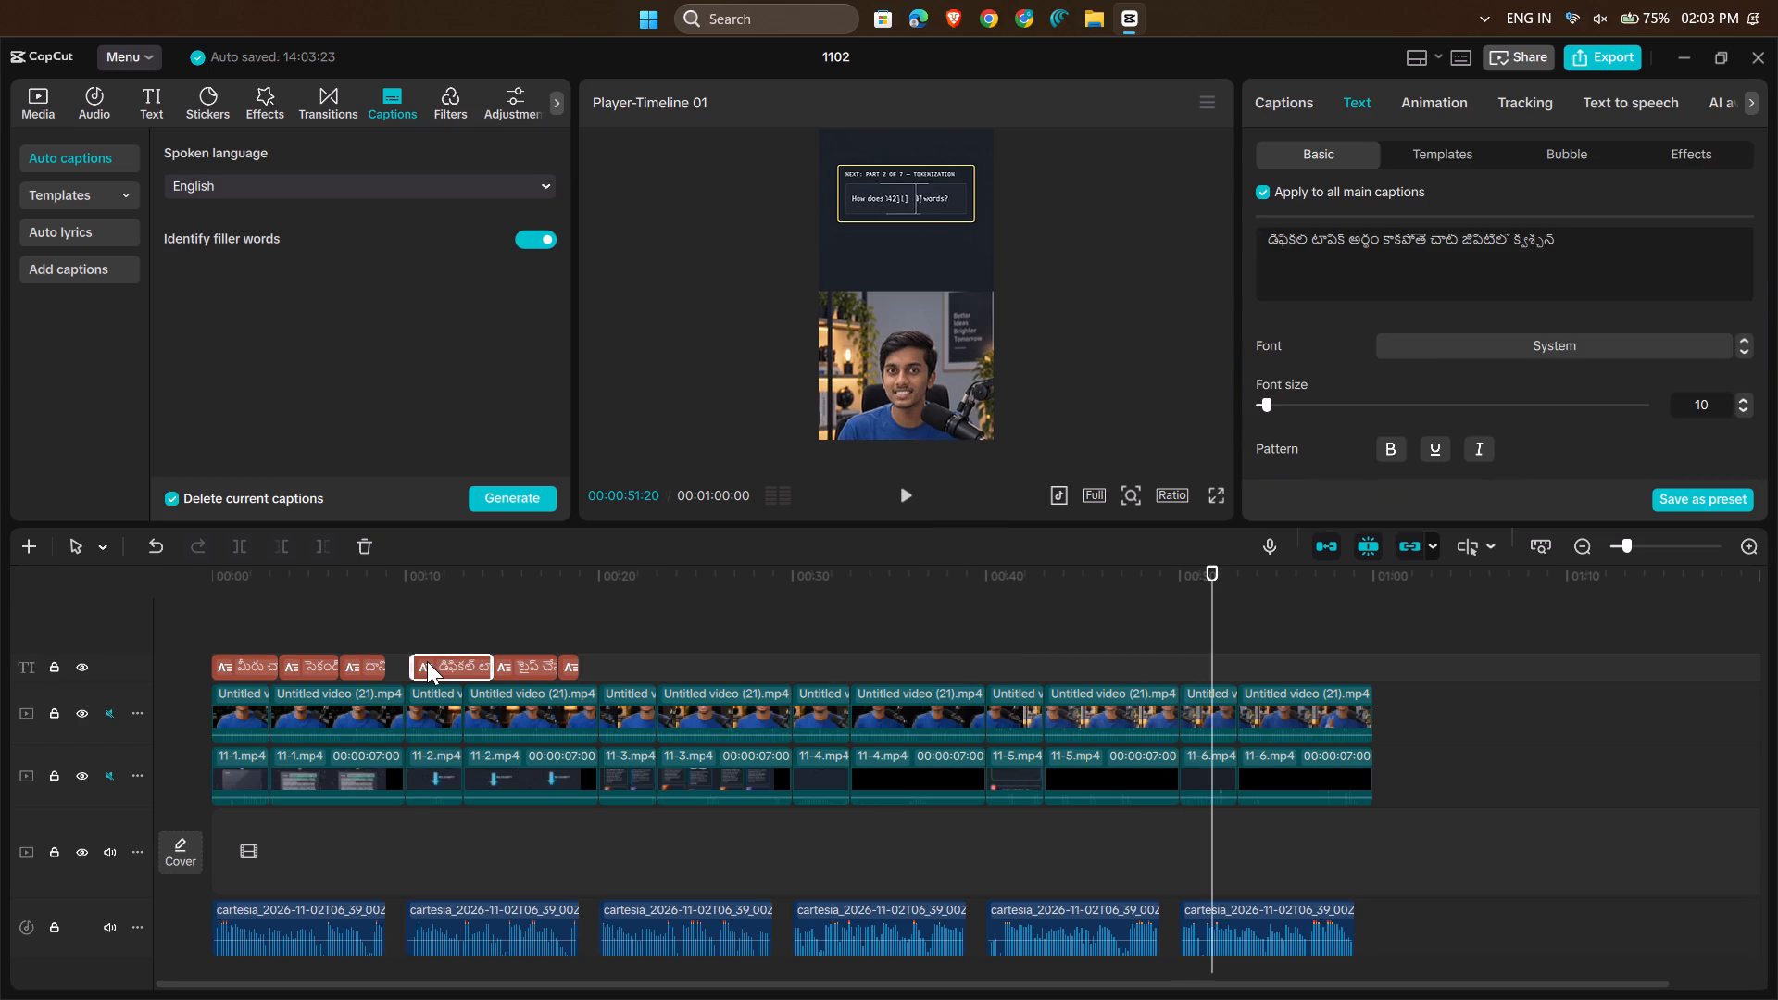
pyautogui.press('Delete')
pyautogui.click(527, 667)
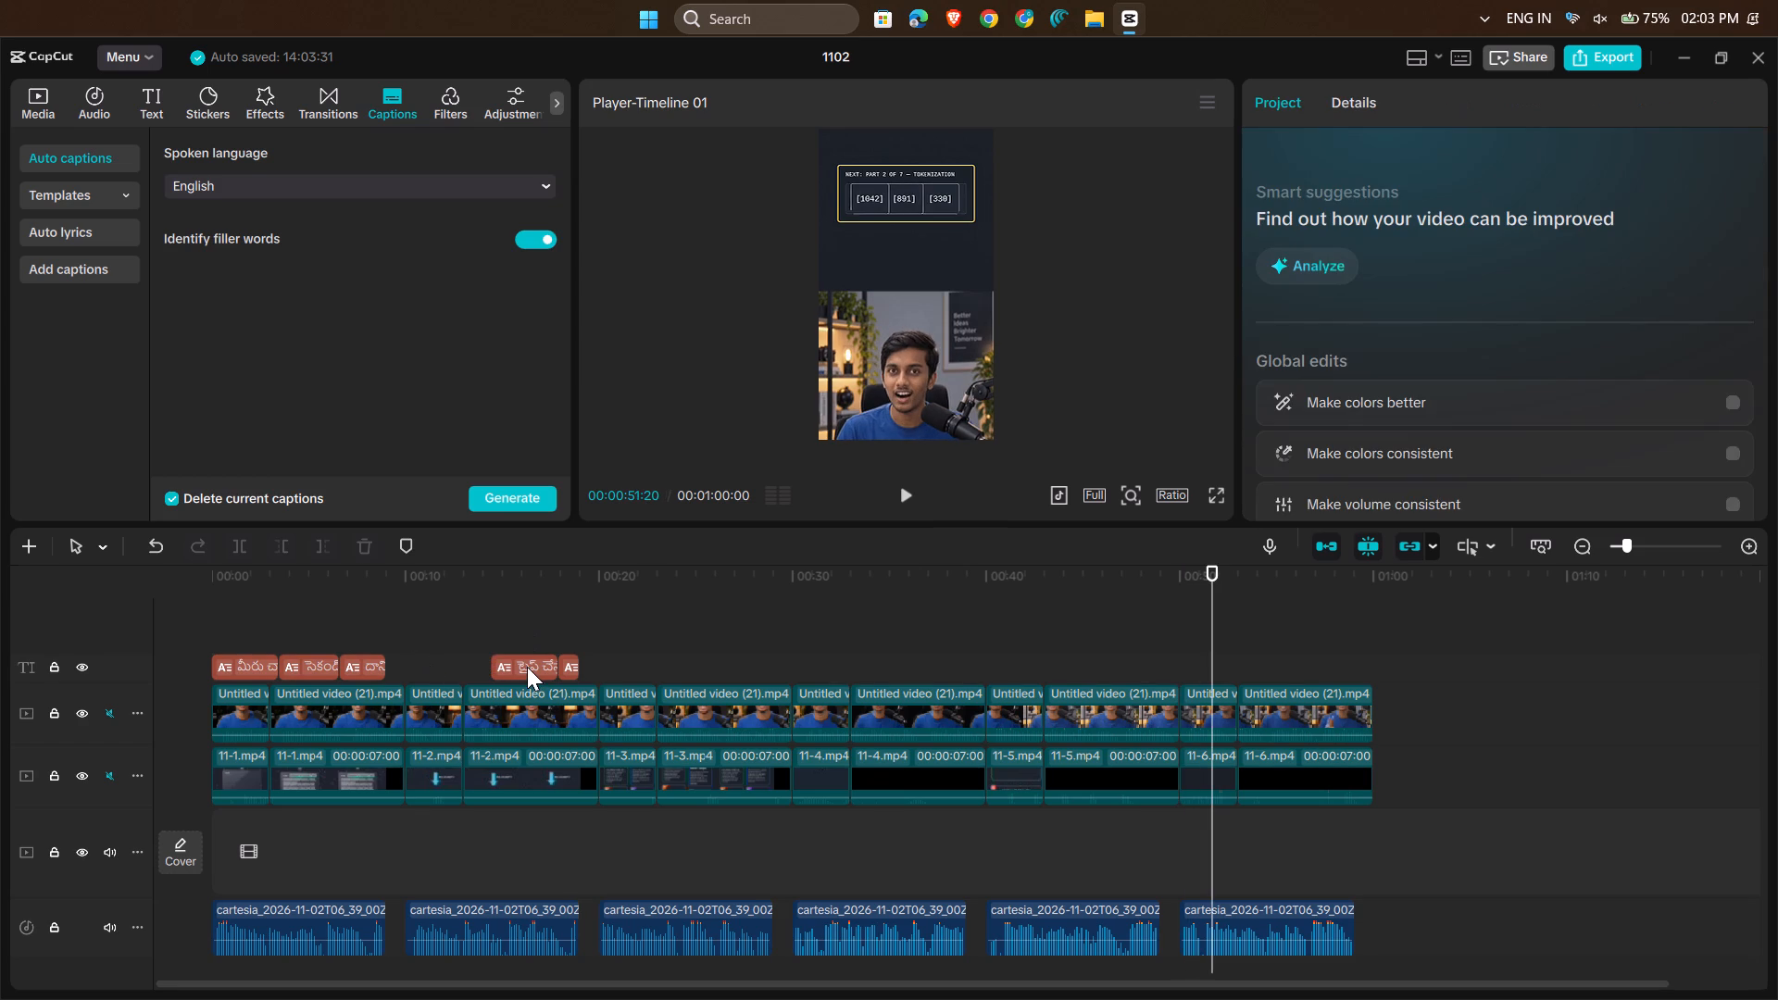
pyautogui.click(527, 667)
pyautogui.click(563, 656)
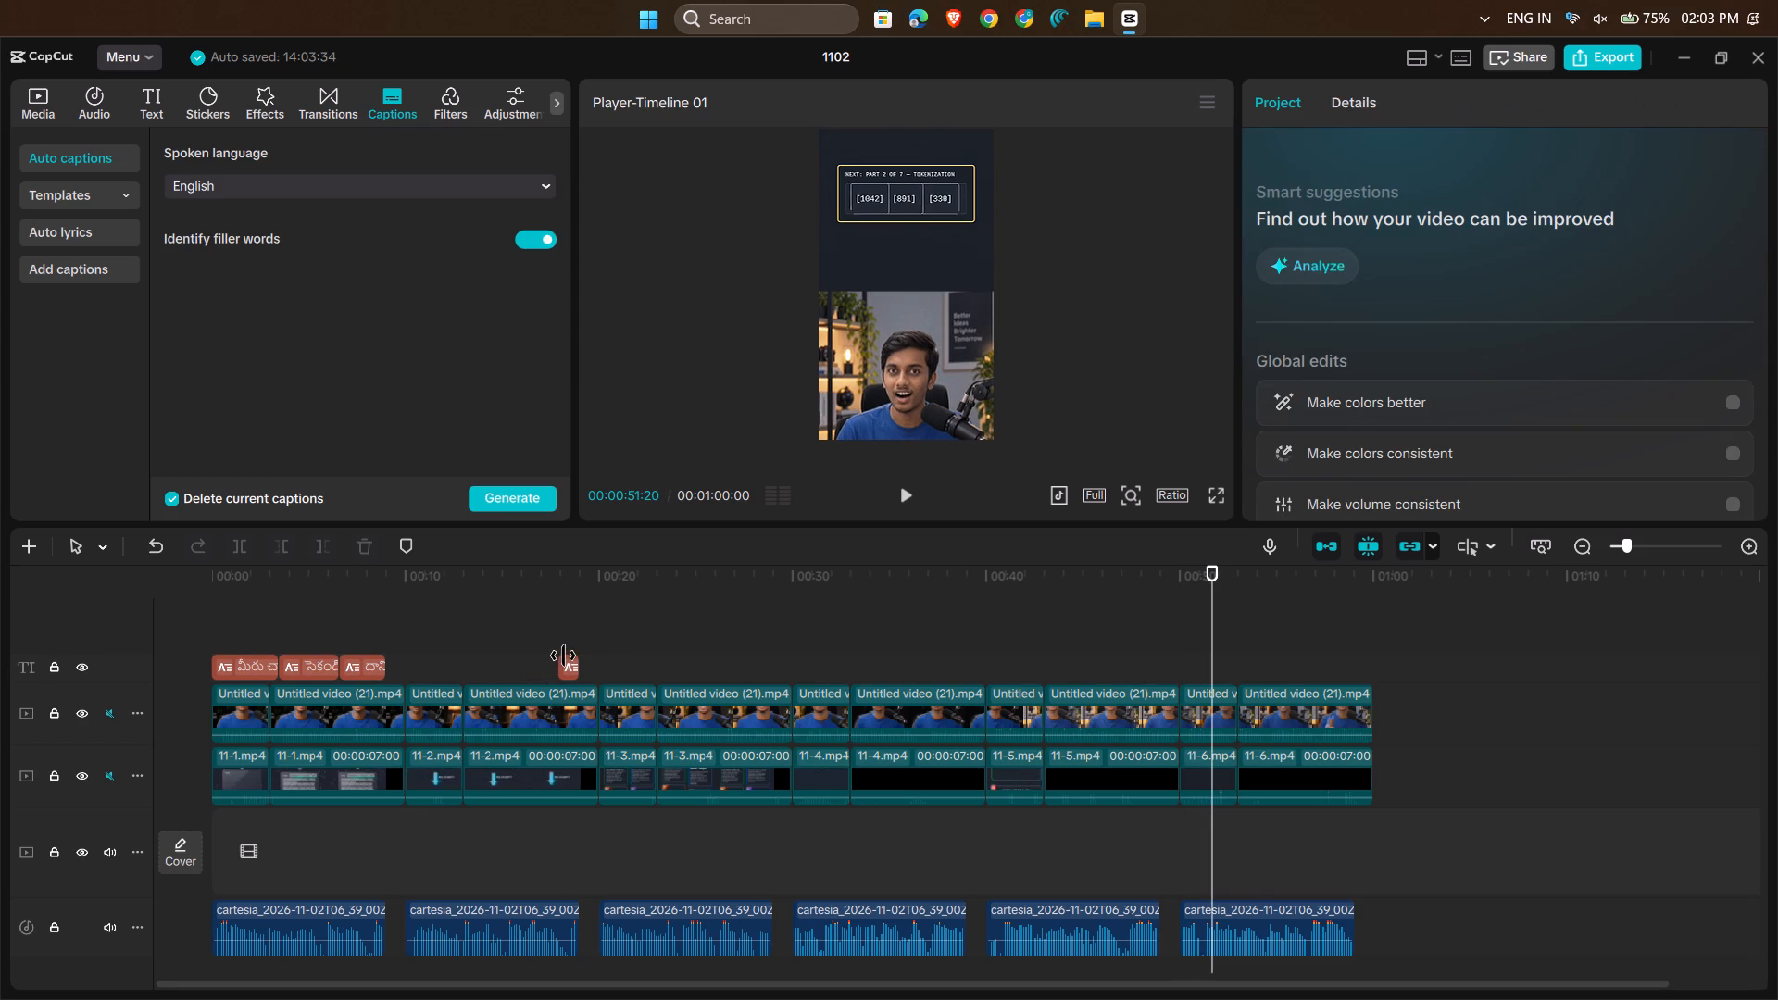
pyautogui.press('Delete')
# Delete the remaining three captions in the first 10 seconds of the timeline.
pyautogui.click(379, 665)
pyautogui.press('Delete')
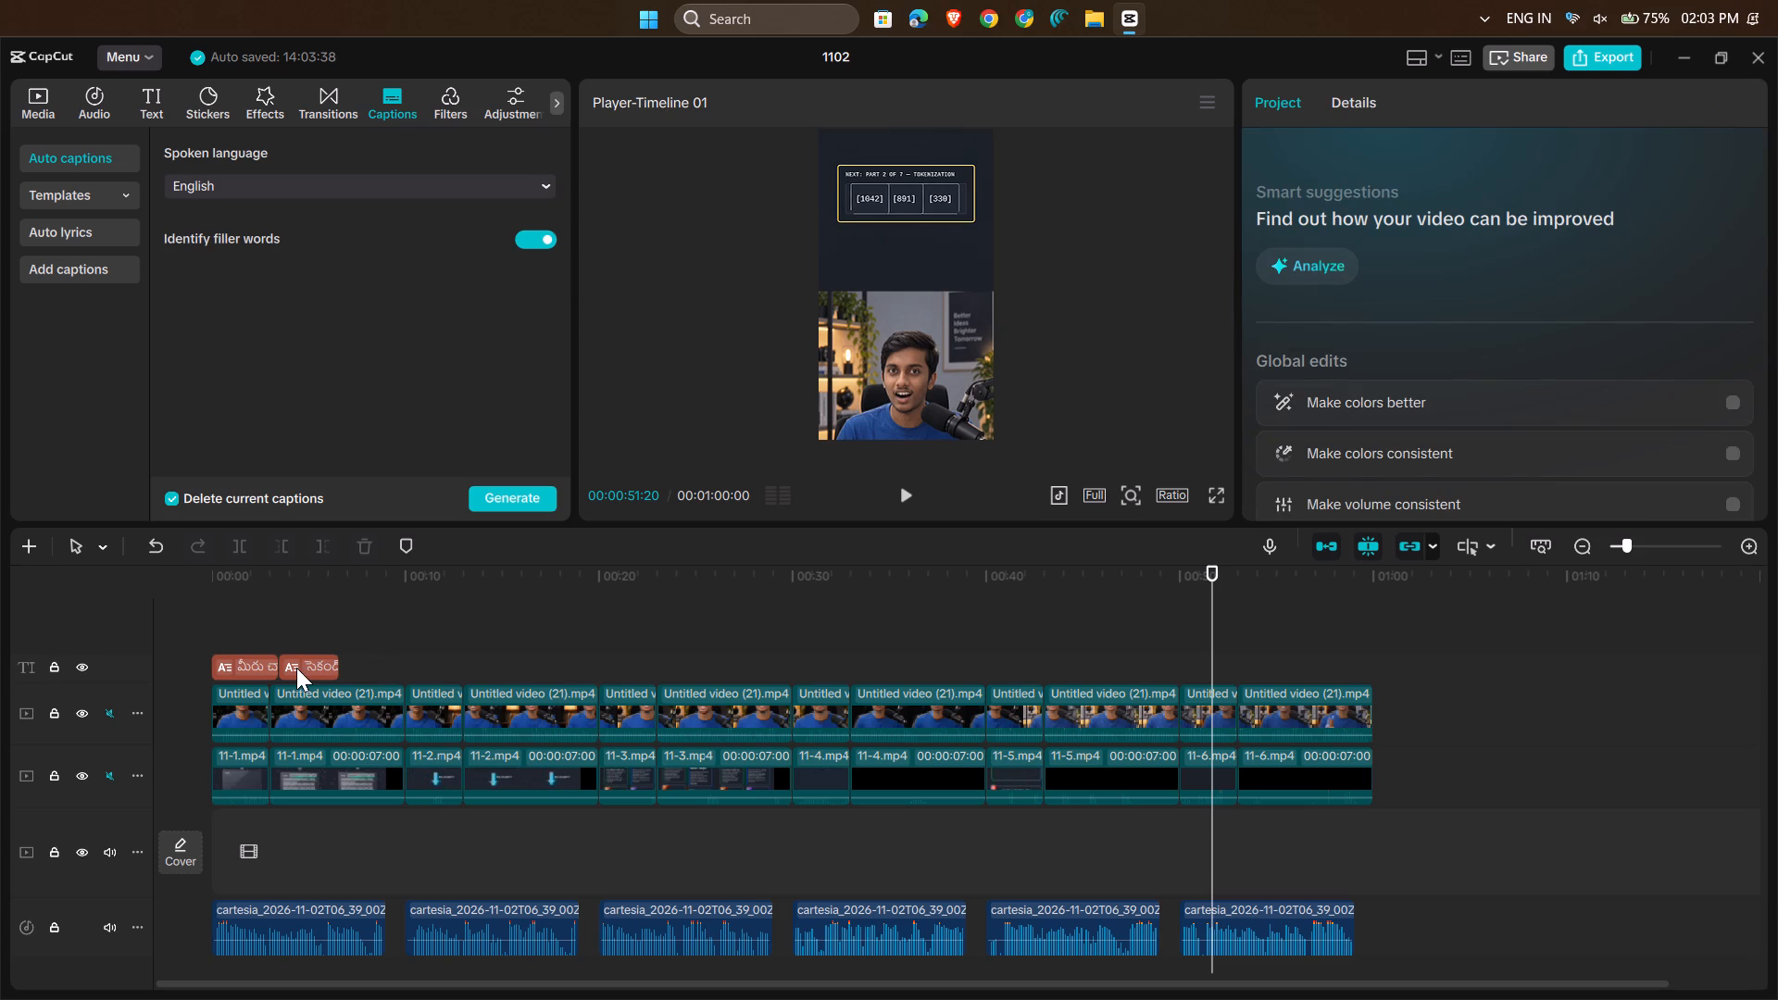
pyautogui.click(296, 668)
pyautogui.press('Delete')
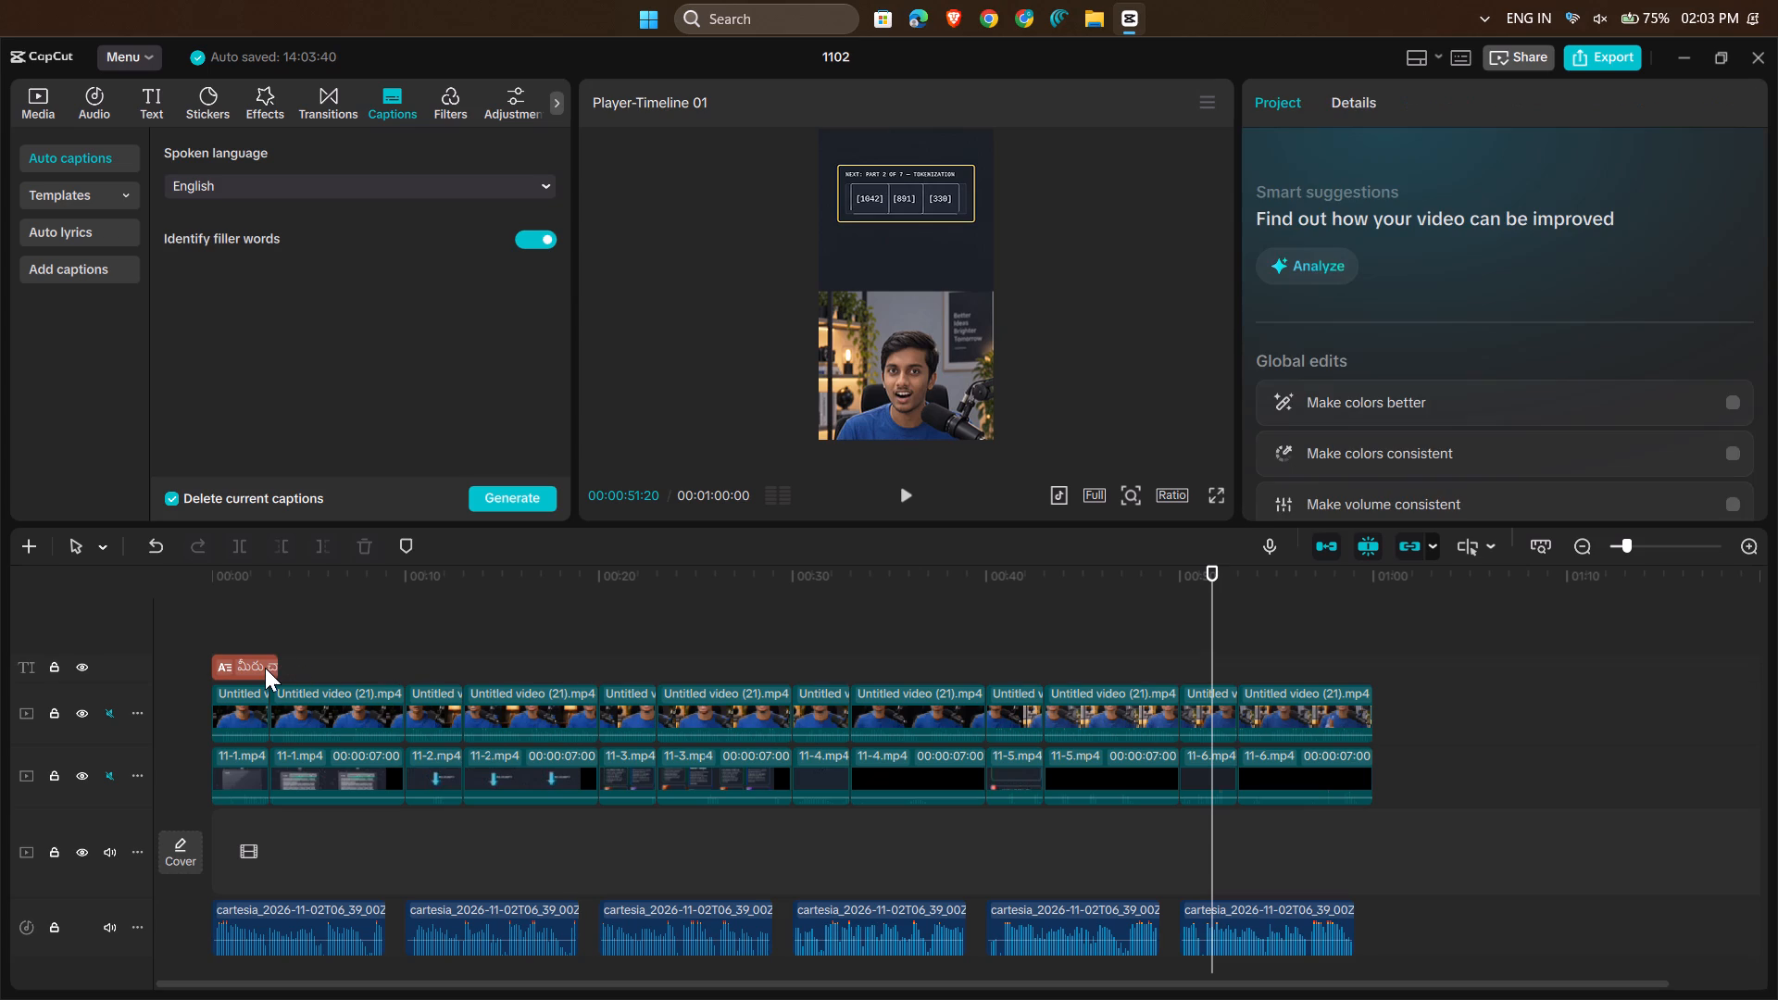
pyautogui.click(264, 668)
pyautogui.press('Delete')
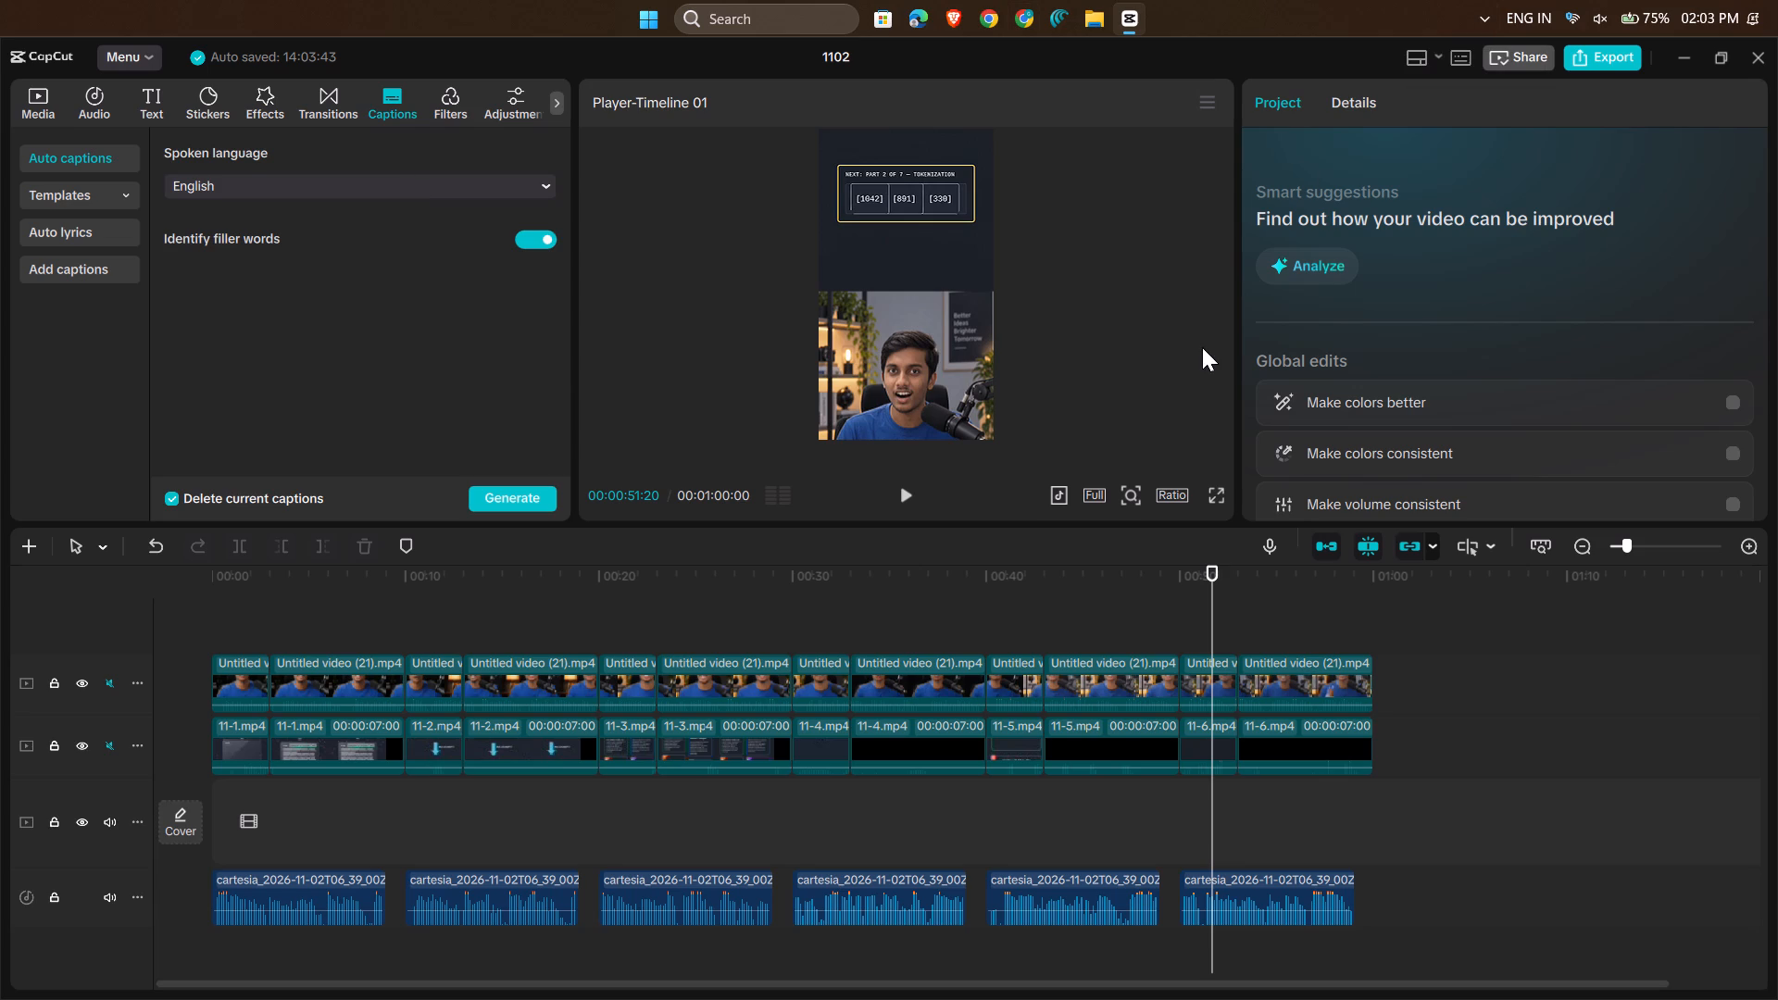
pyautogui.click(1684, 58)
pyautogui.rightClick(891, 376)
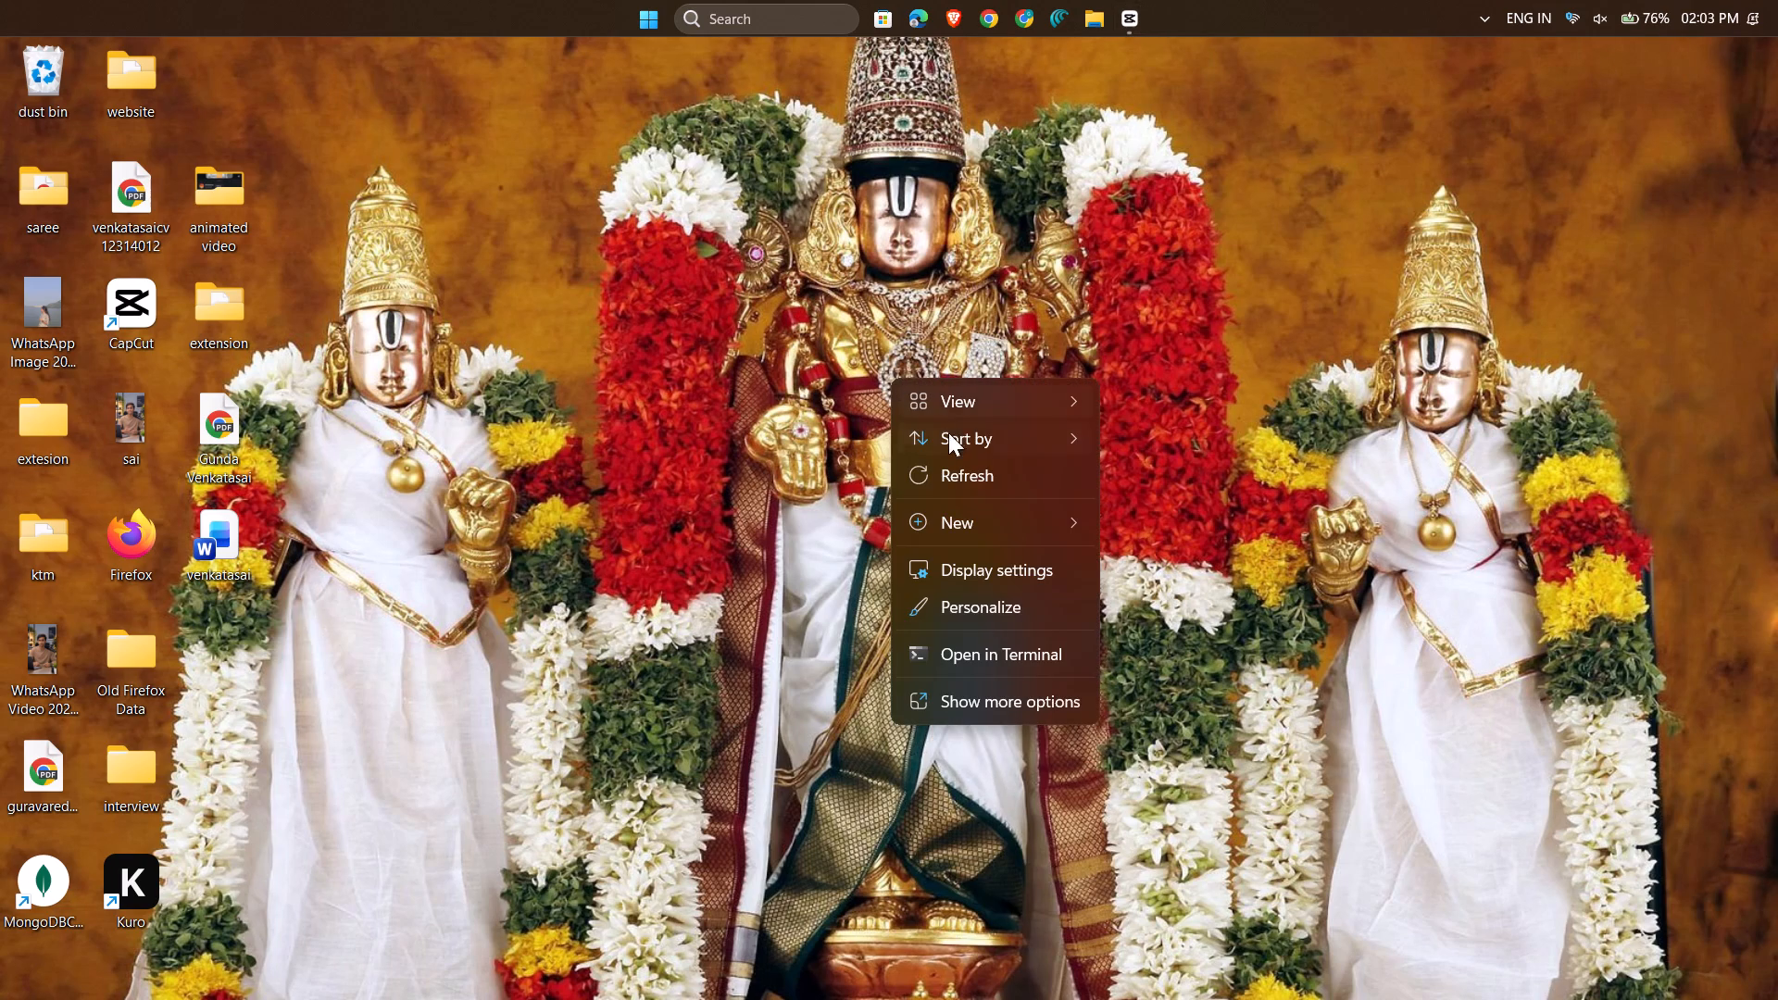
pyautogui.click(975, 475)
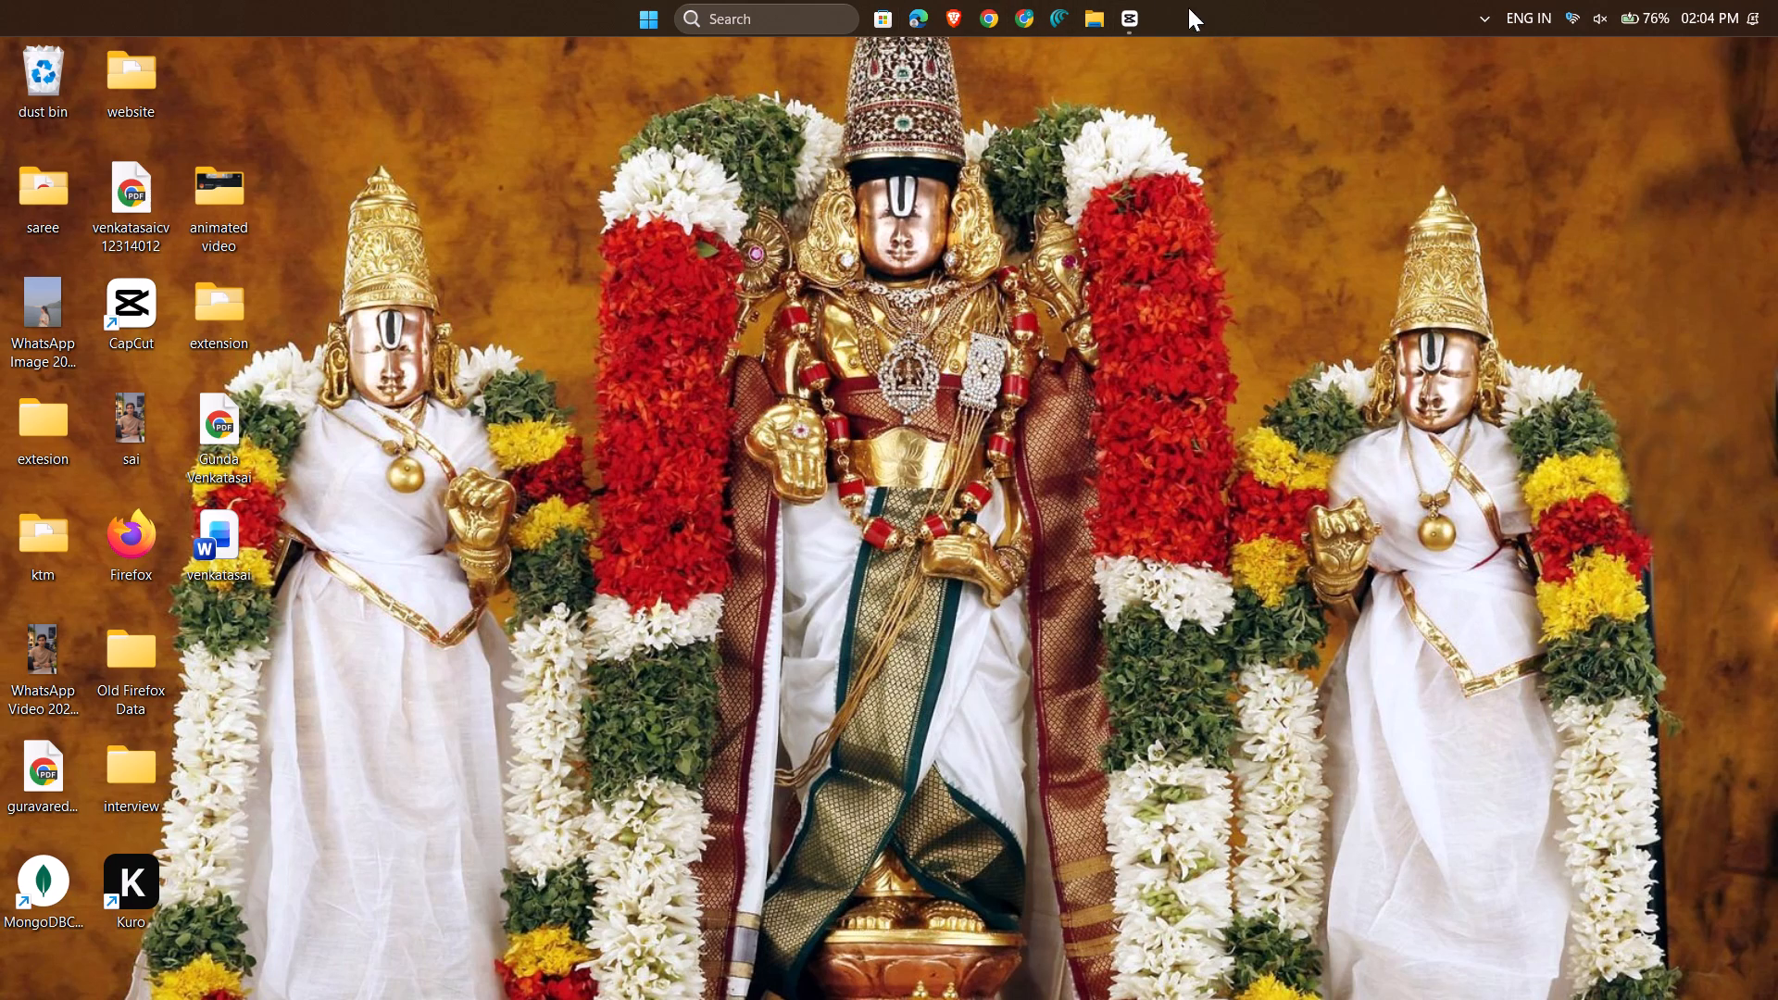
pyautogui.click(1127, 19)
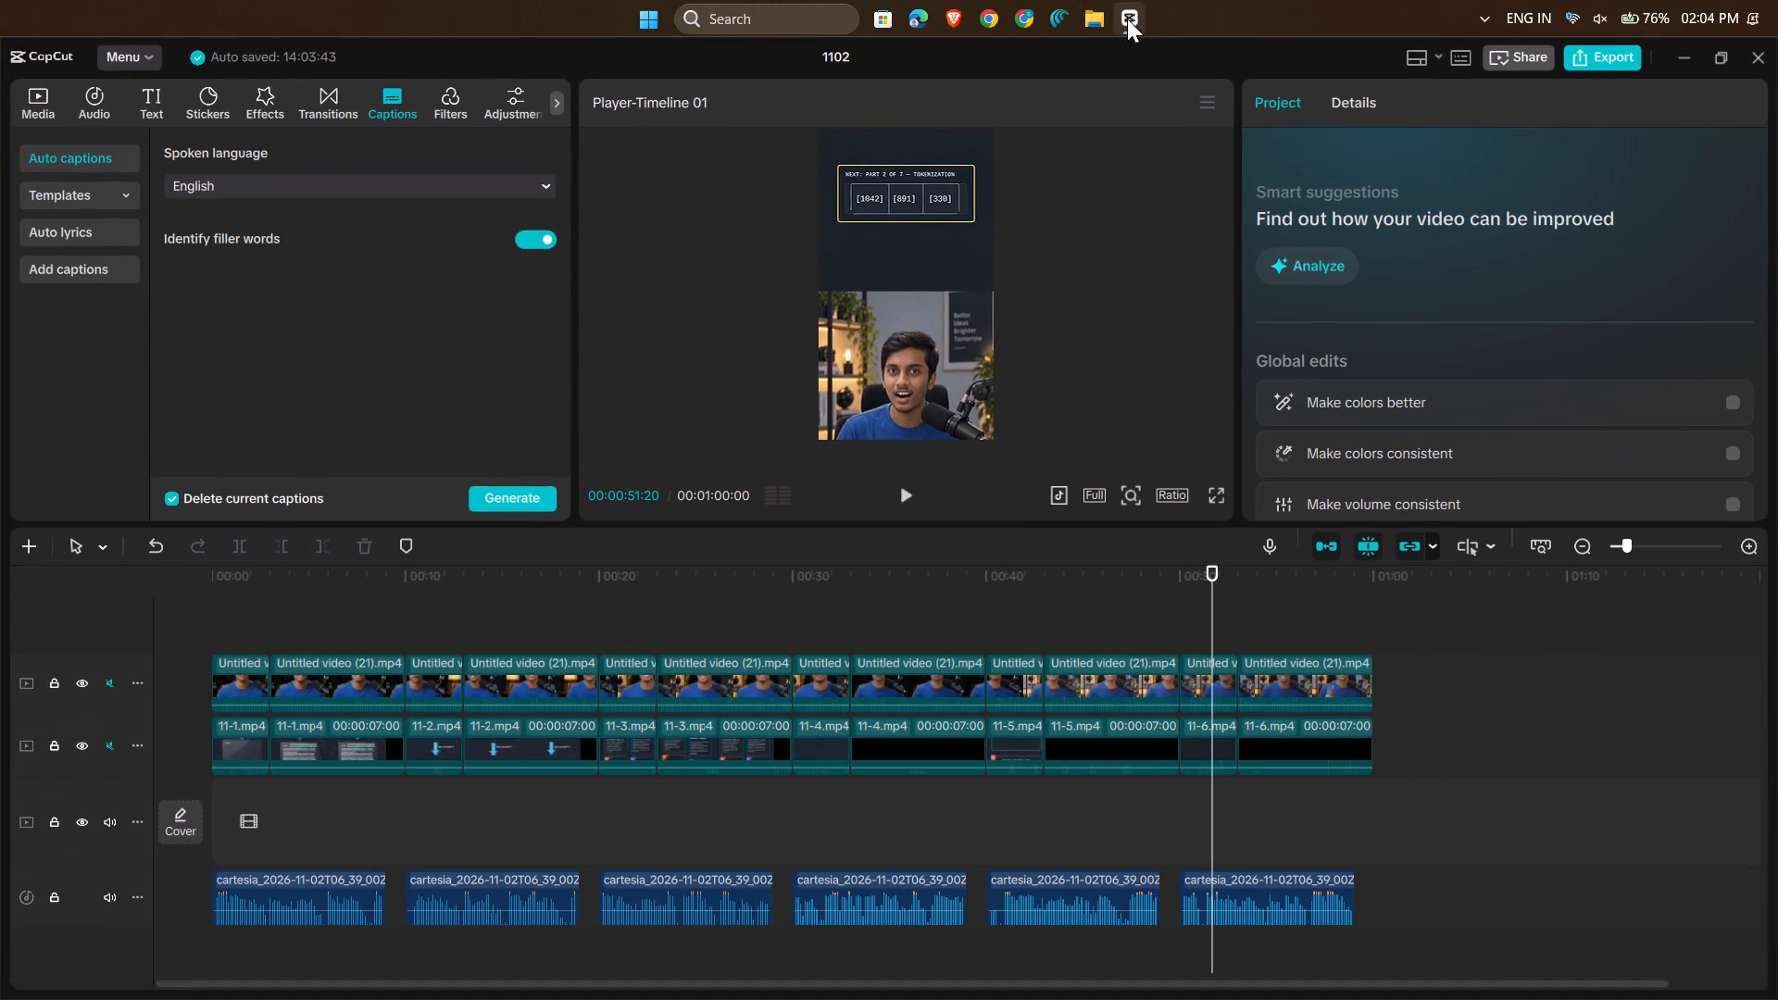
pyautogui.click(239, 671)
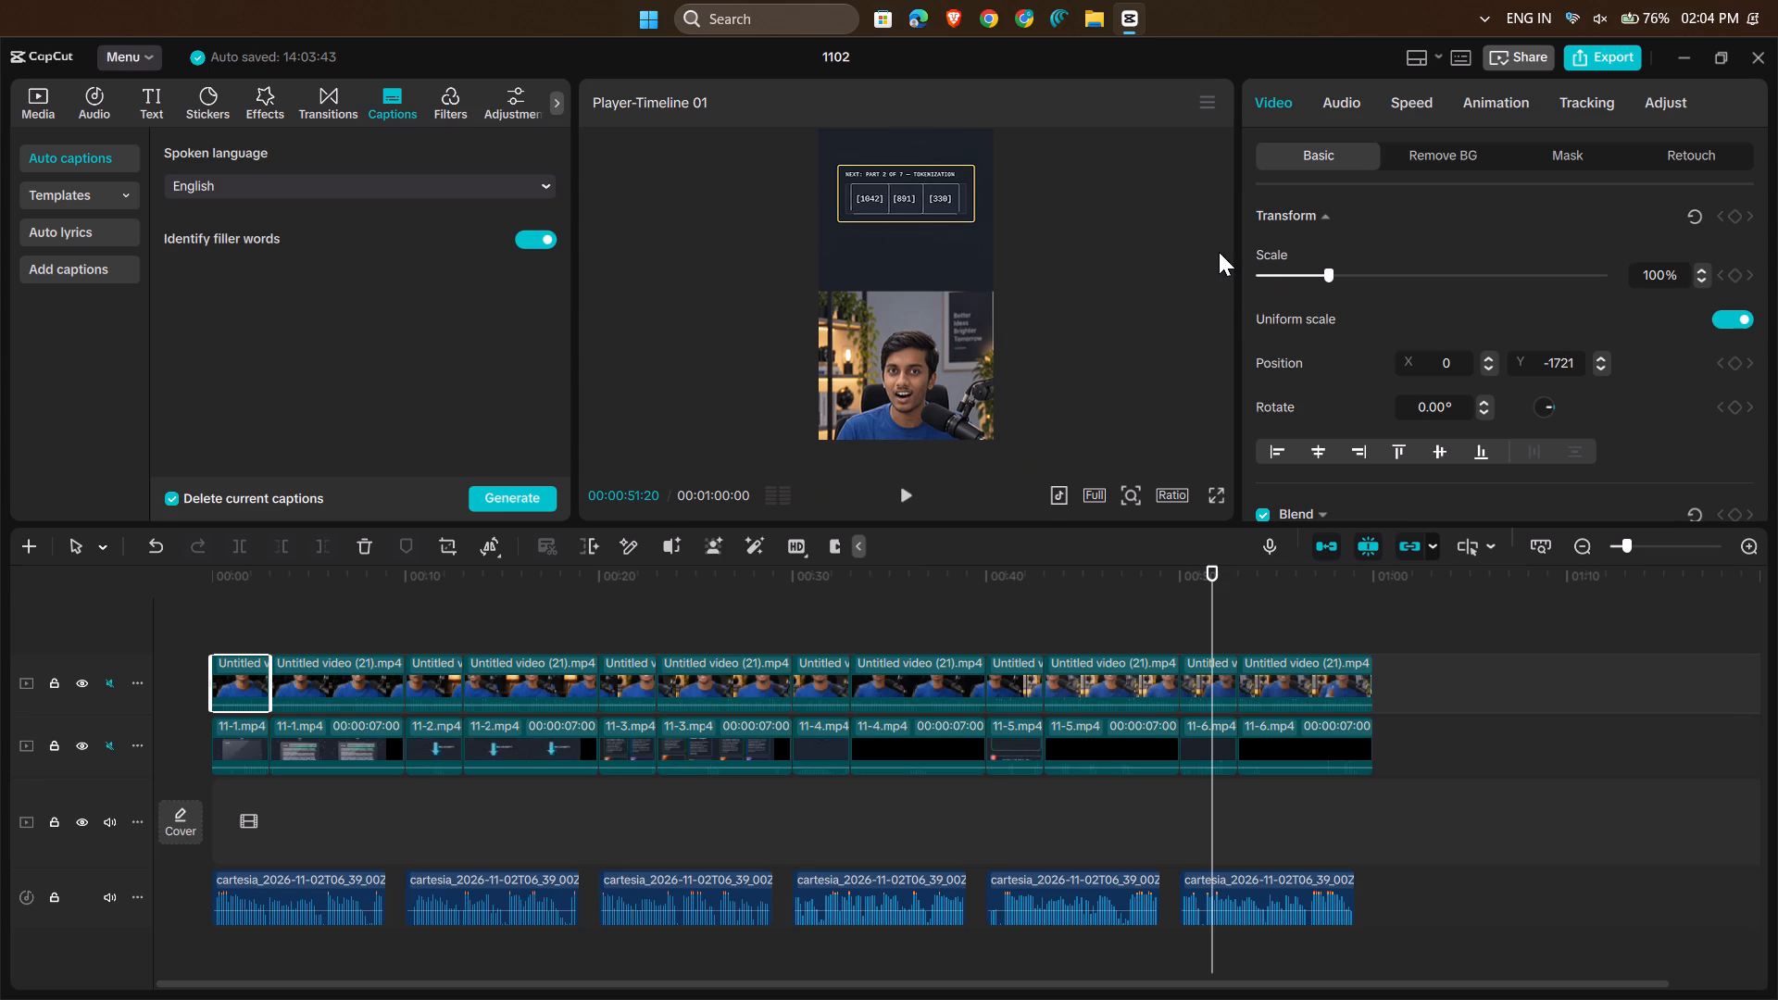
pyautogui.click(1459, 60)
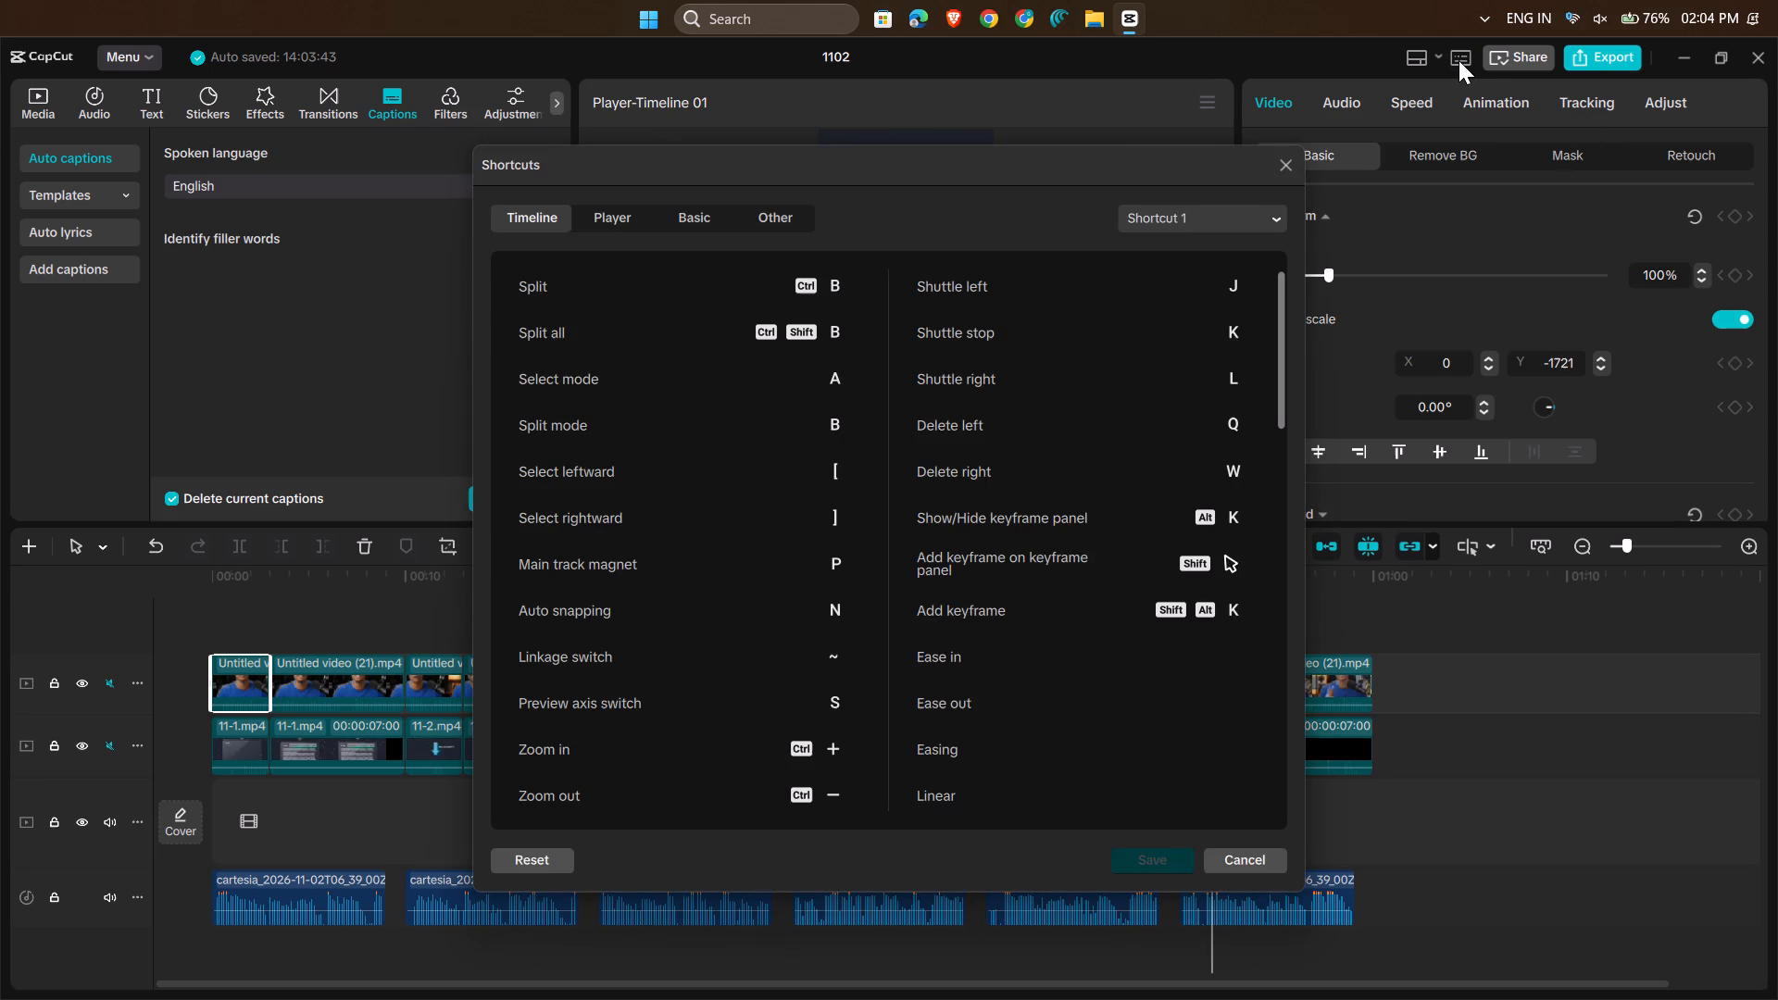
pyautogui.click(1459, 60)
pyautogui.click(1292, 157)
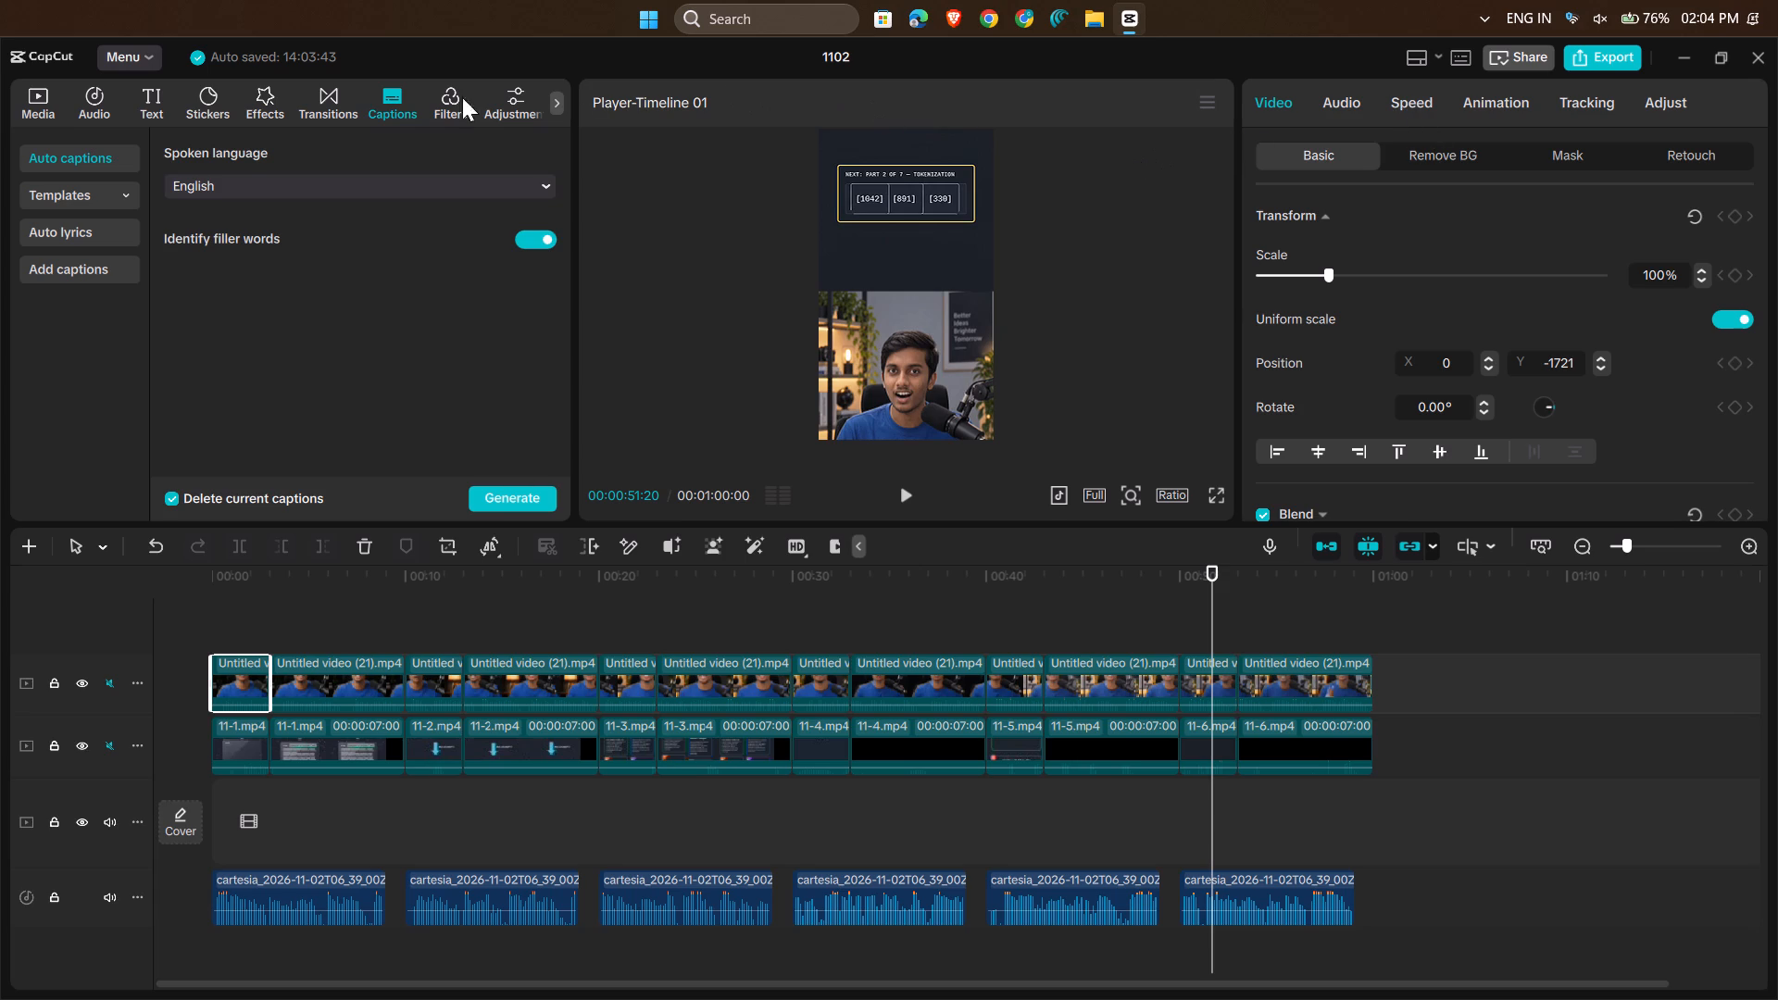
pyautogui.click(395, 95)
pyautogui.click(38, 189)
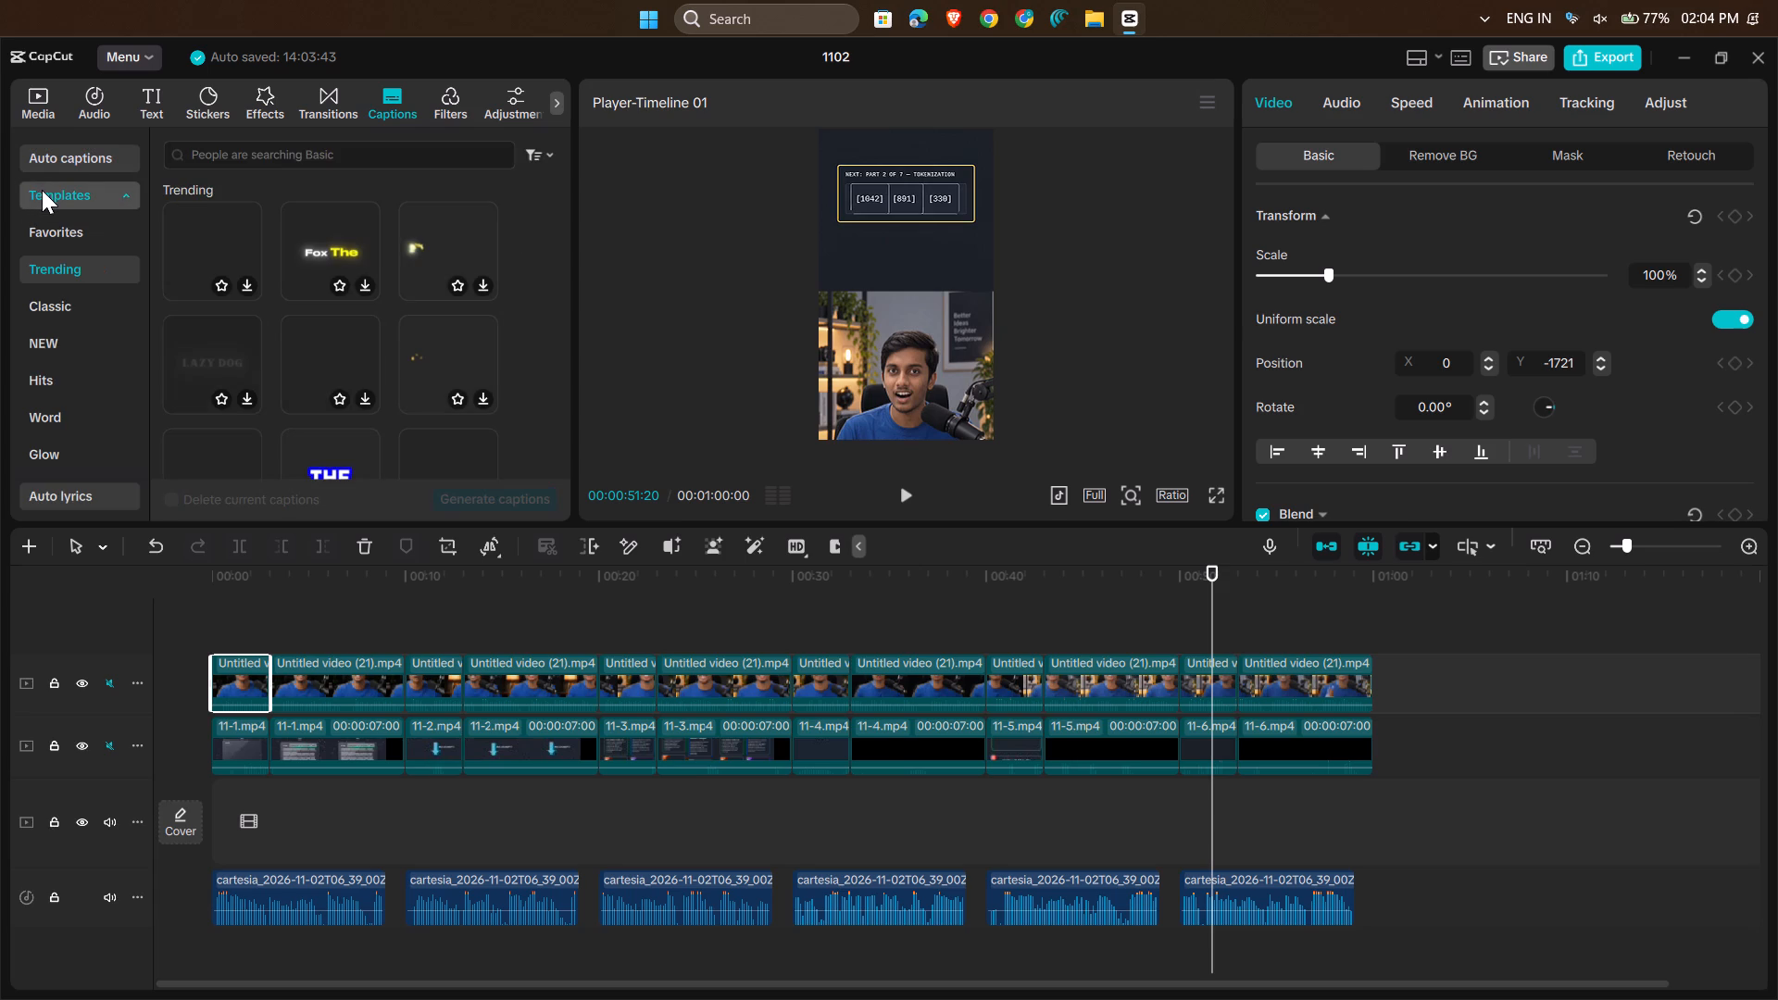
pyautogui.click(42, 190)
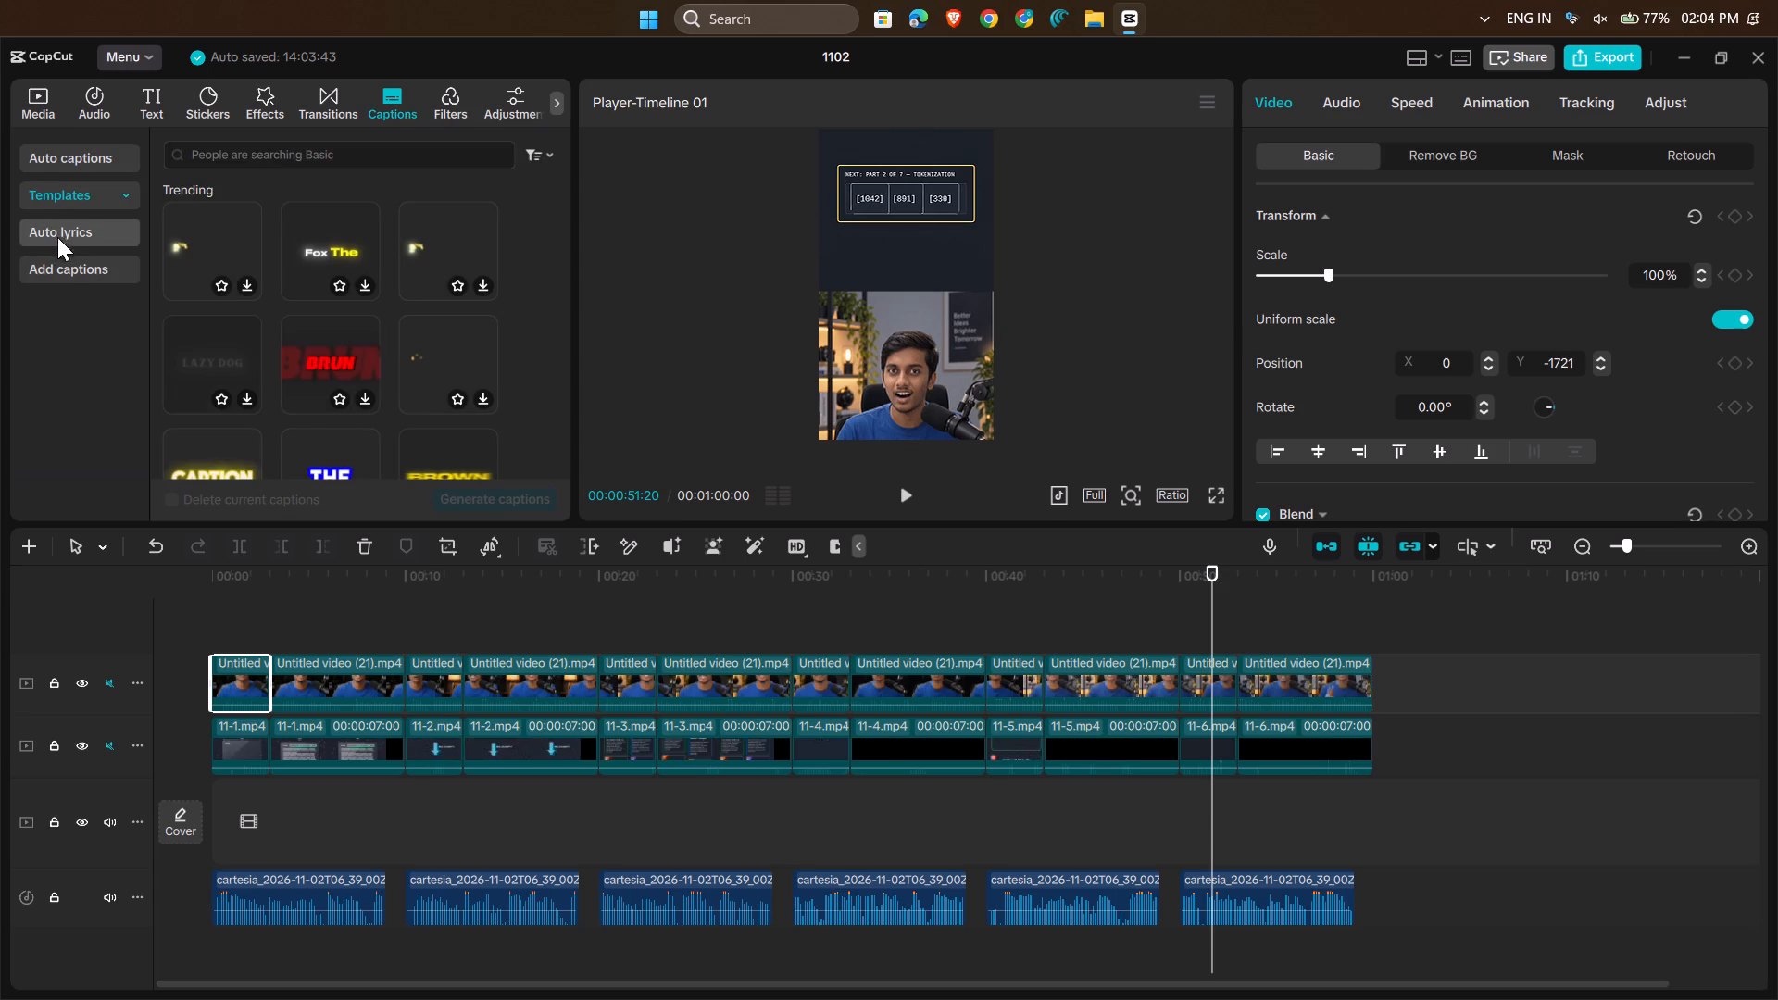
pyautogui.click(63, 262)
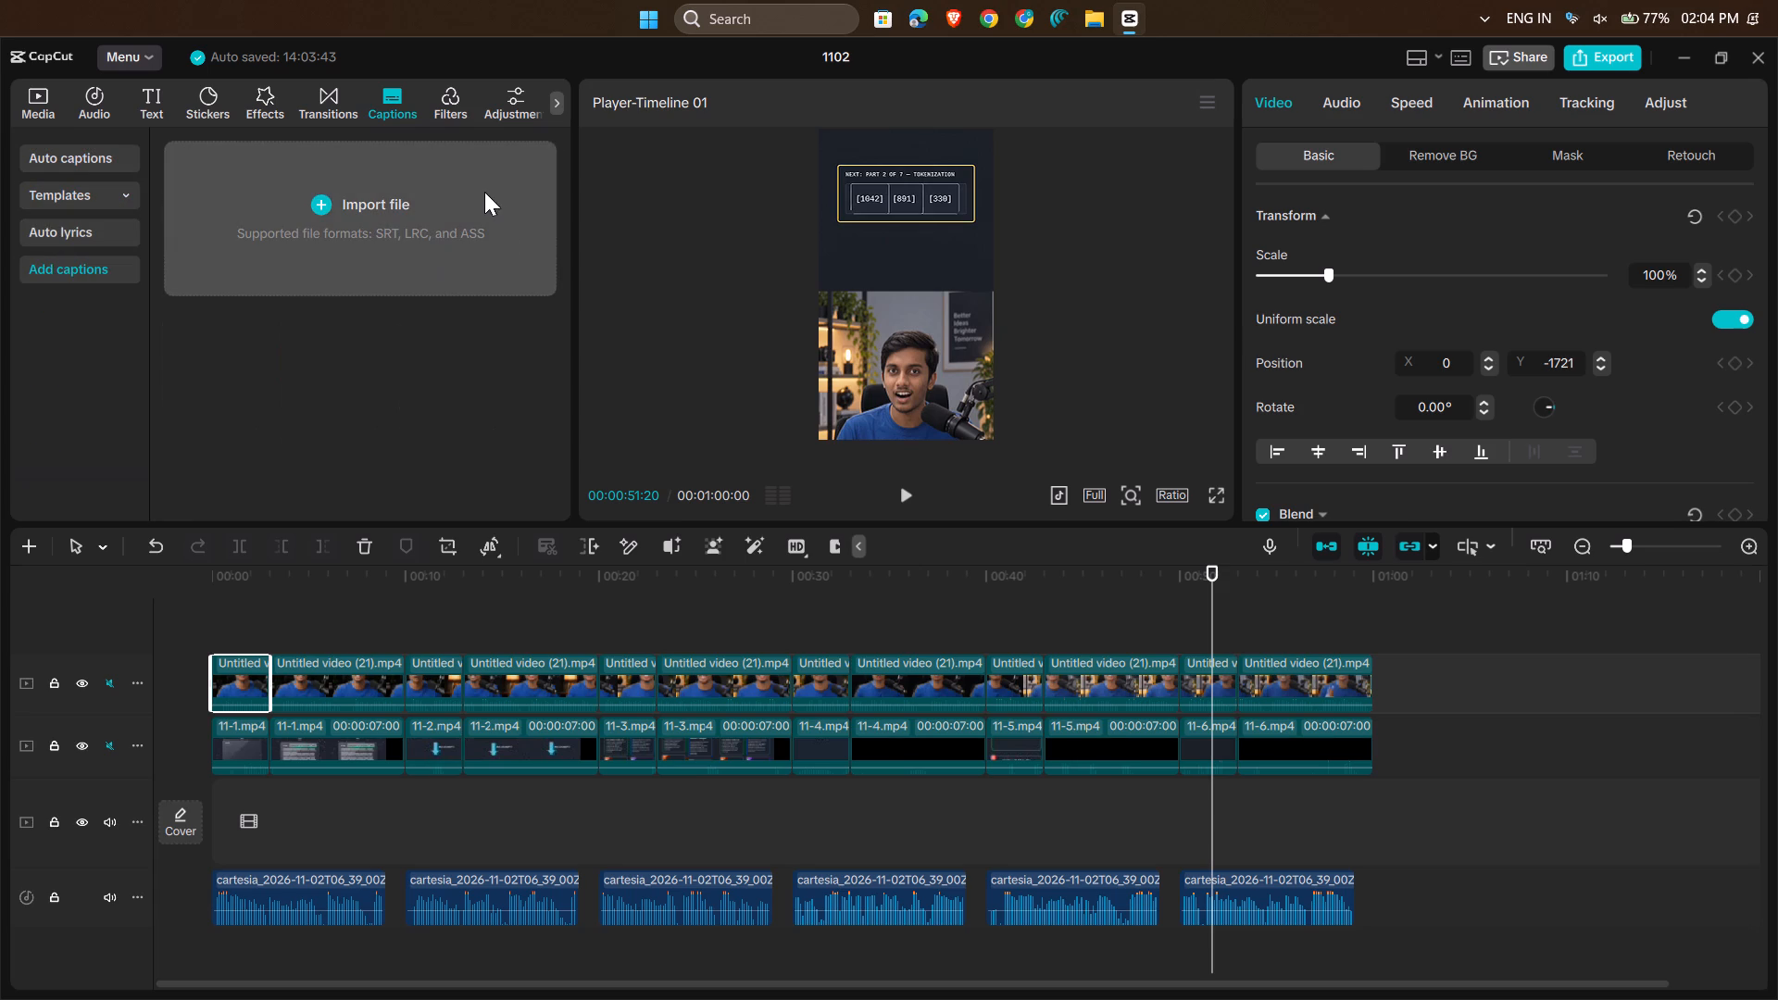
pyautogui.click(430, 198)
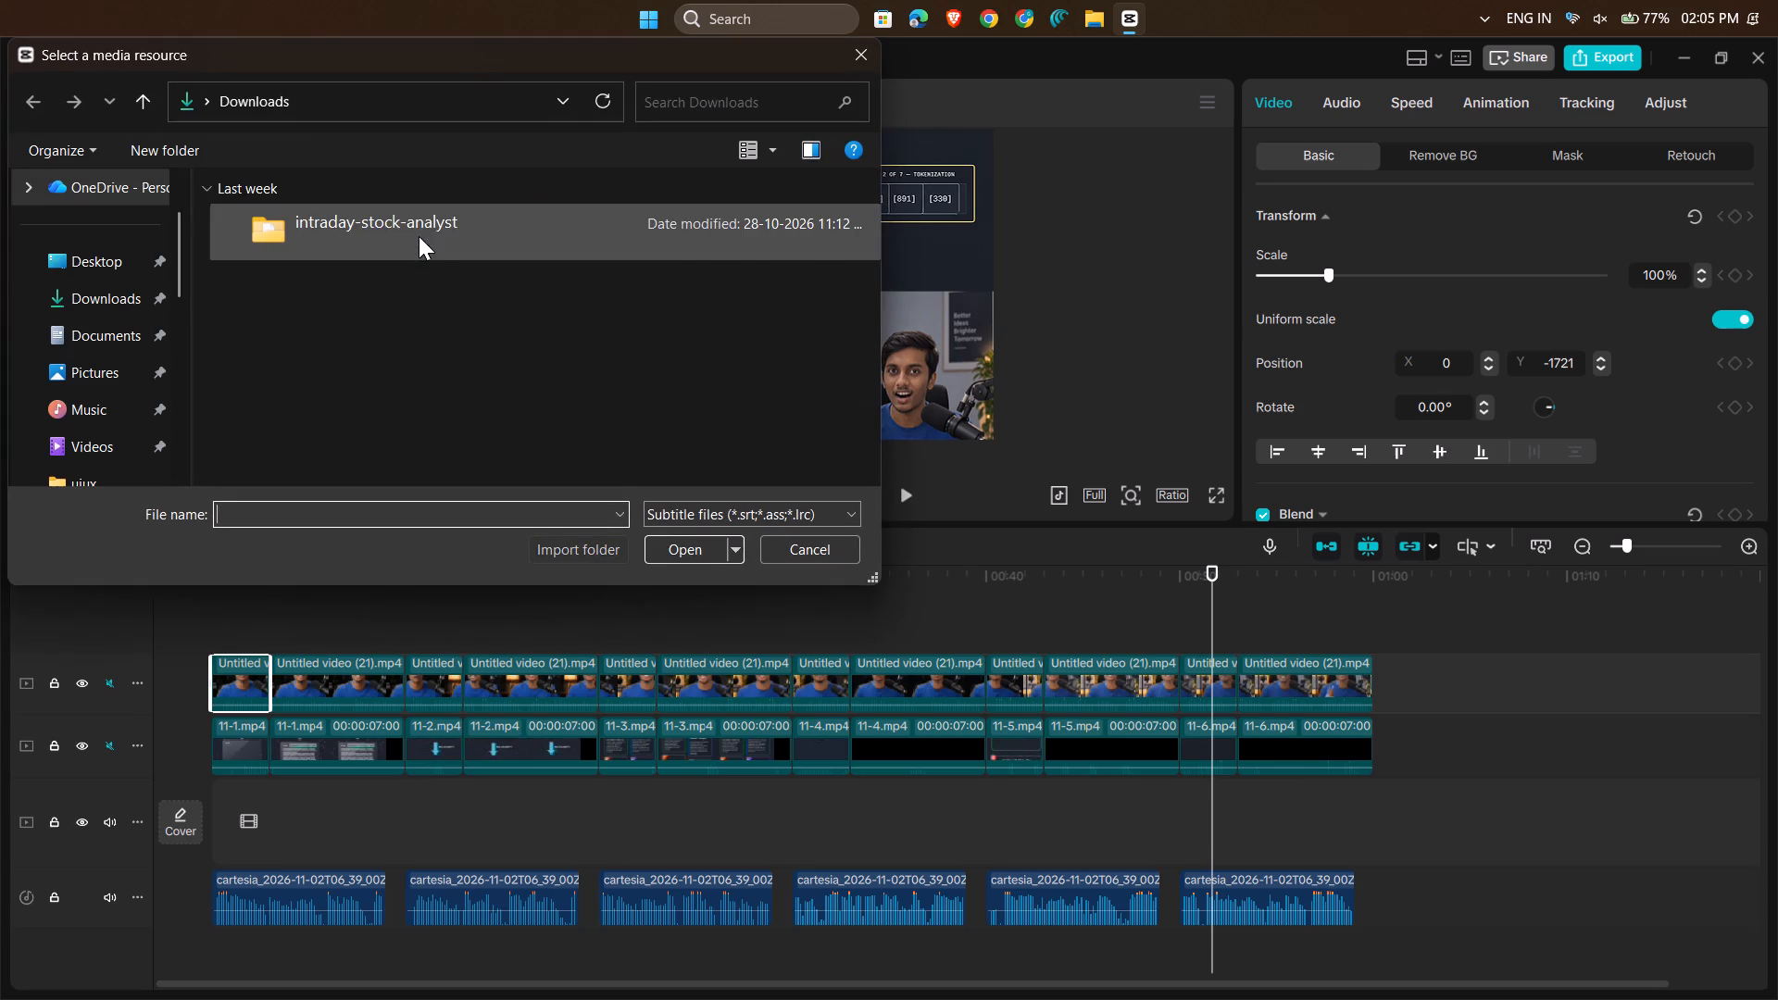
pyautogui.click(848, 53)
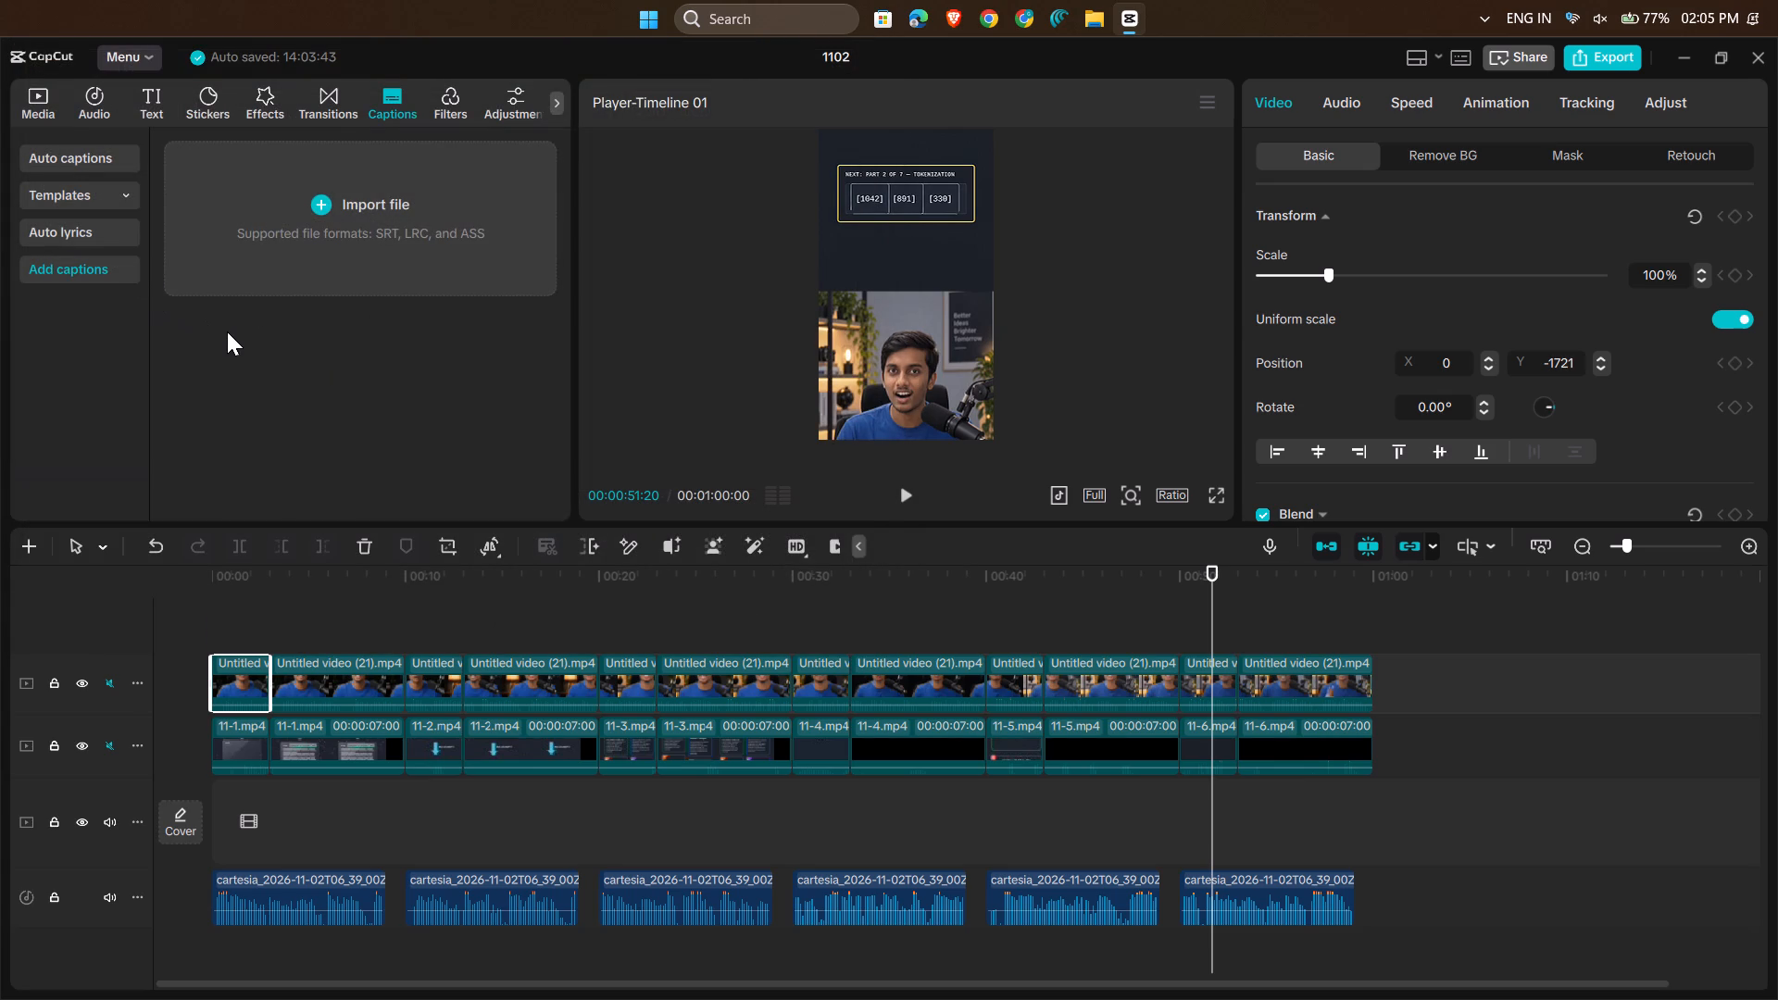
# Add a default text clip to the timeline at 00:00:51:20.
pyautogui.click(149, 94)
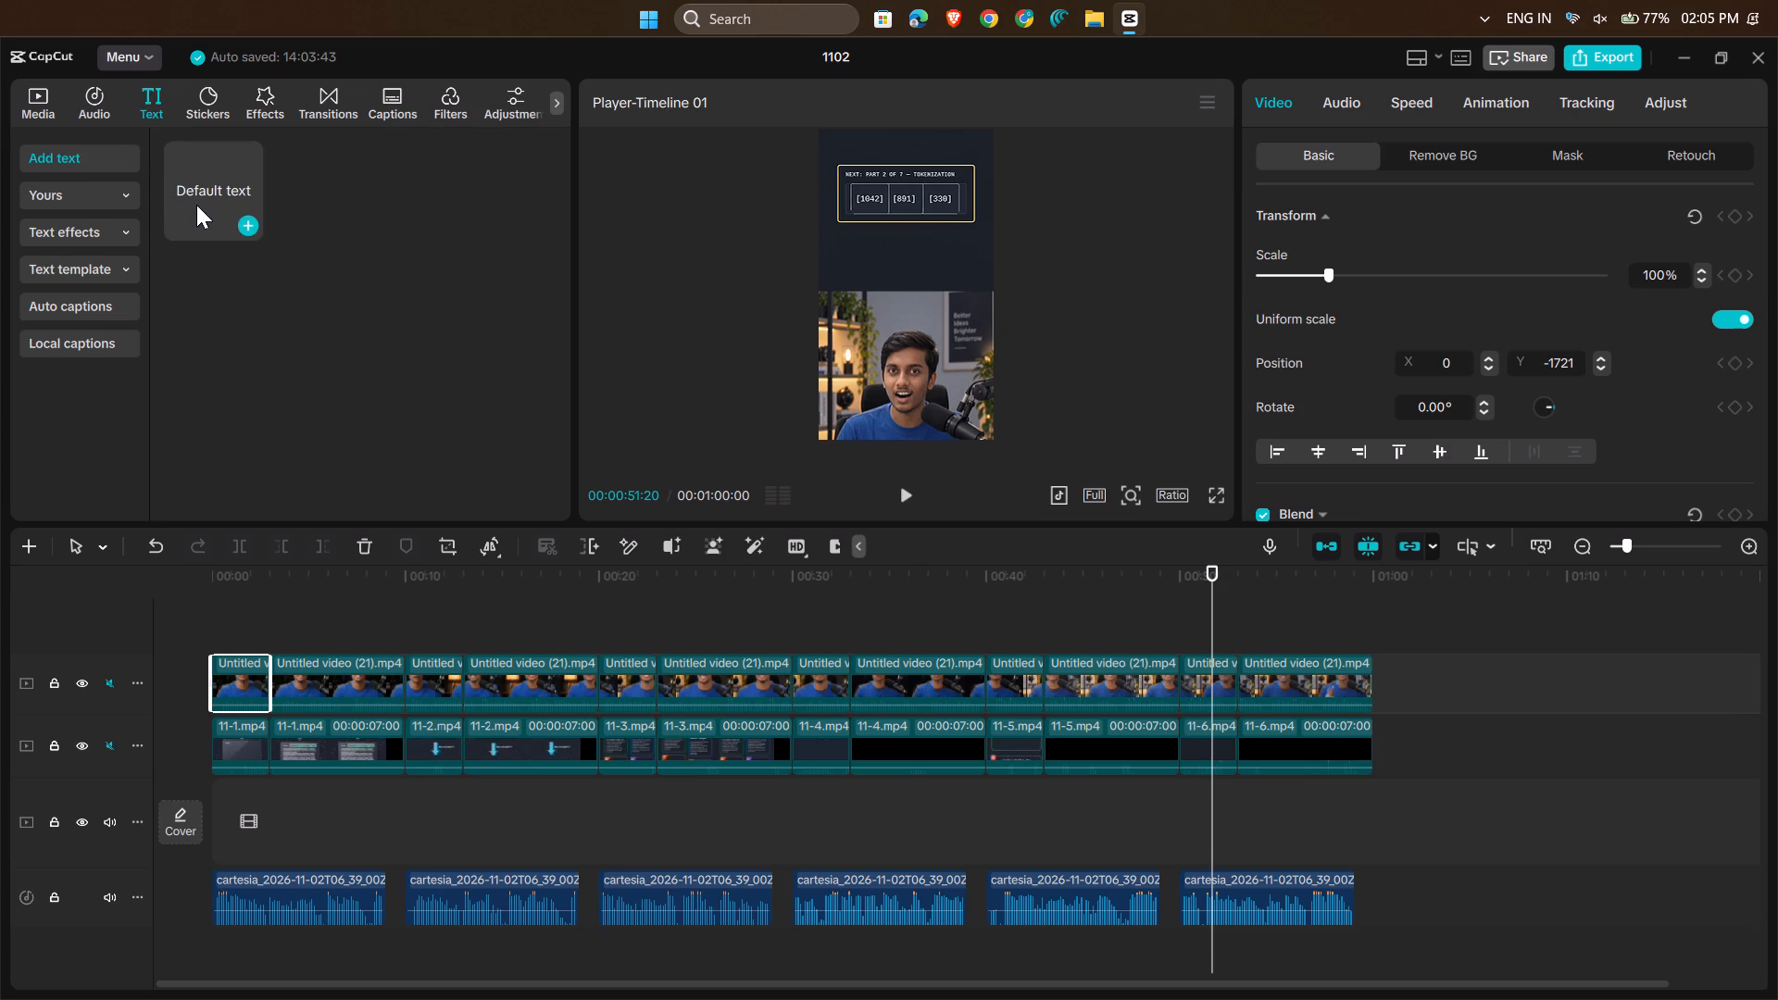
pyautogui.click(196, 205)
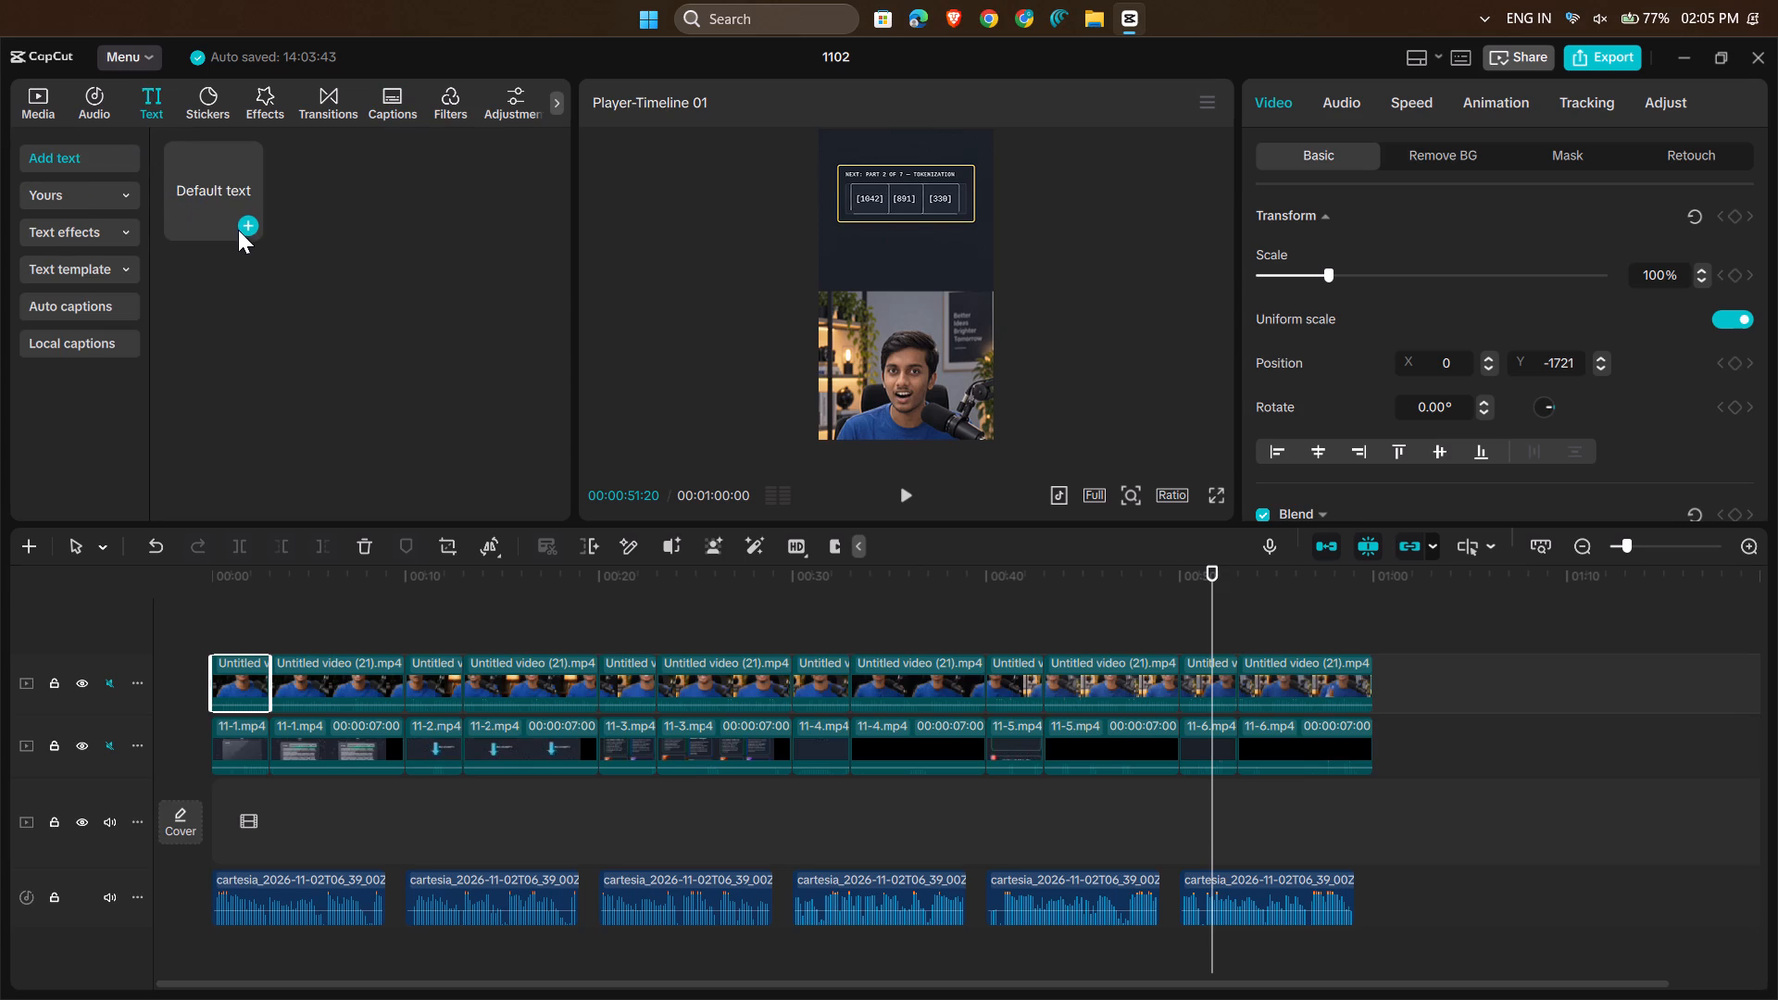
pyautogui.click(254, 219)
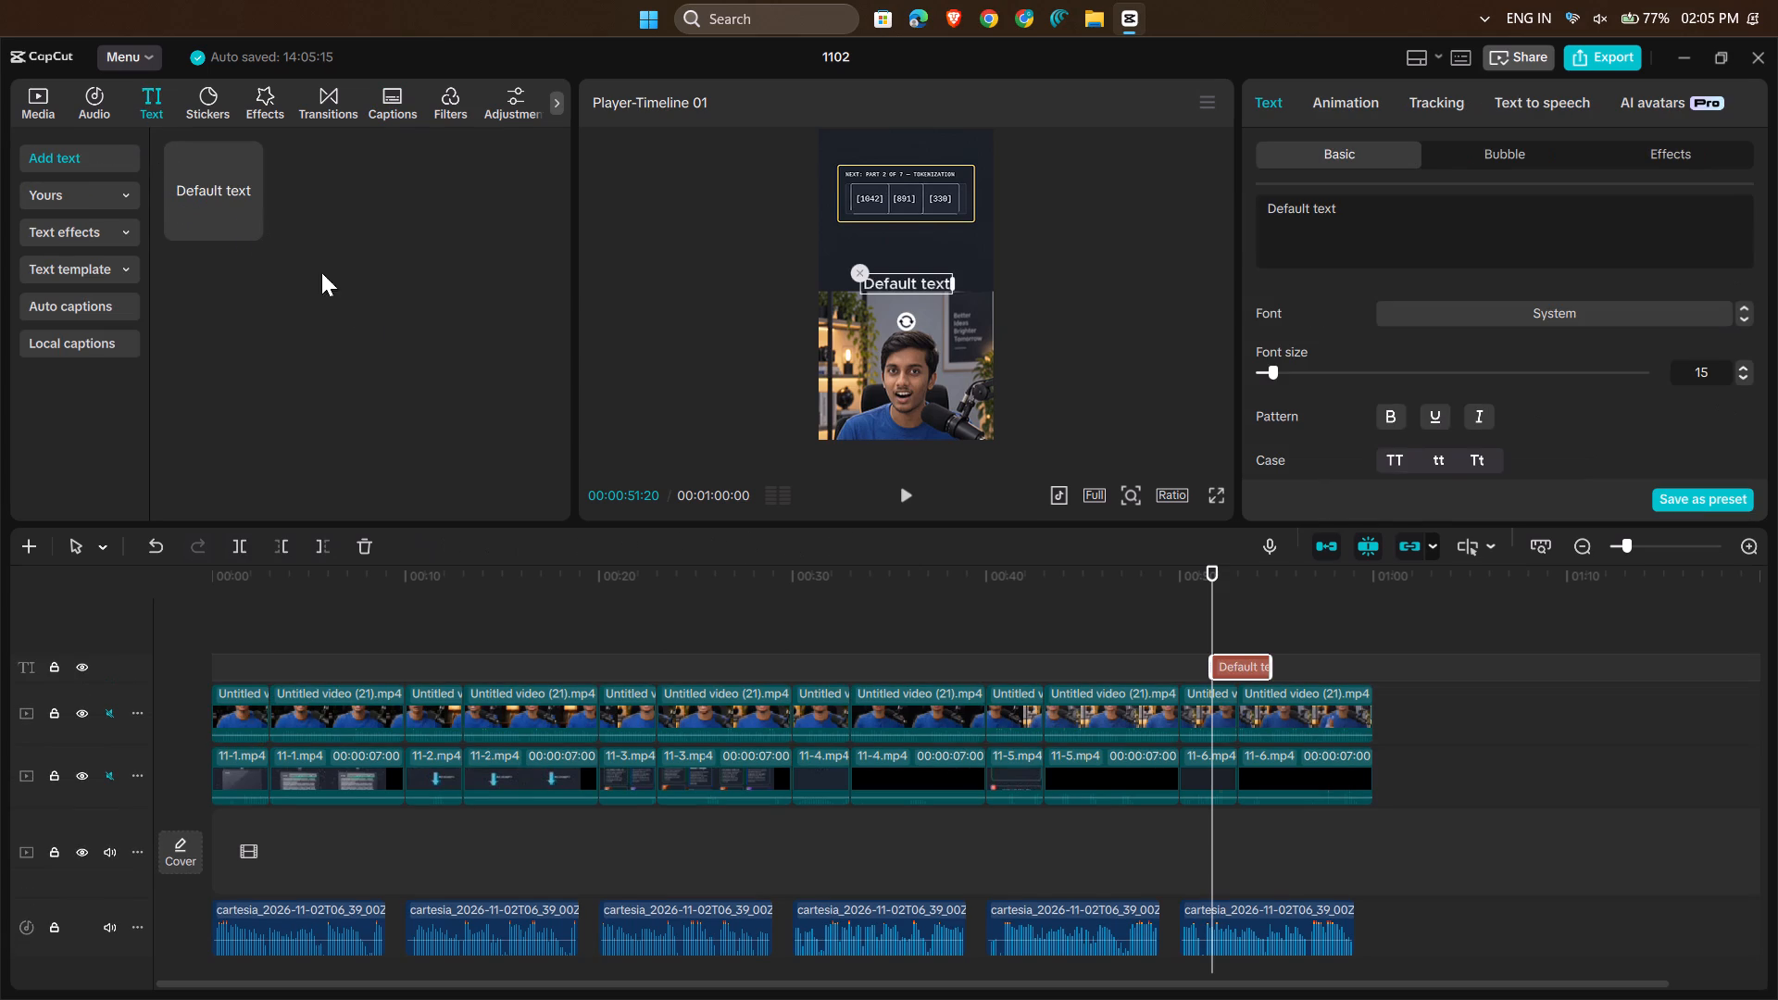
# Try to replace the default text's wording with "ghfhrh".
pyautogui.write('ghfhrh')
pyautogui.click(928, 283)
# Move the playhead to 00:00:53:00 and clear all the placeholder wording from the new text clip.
pyautogui.moveTo(1212, 613); pyautogui.dragTo(1241, 613)
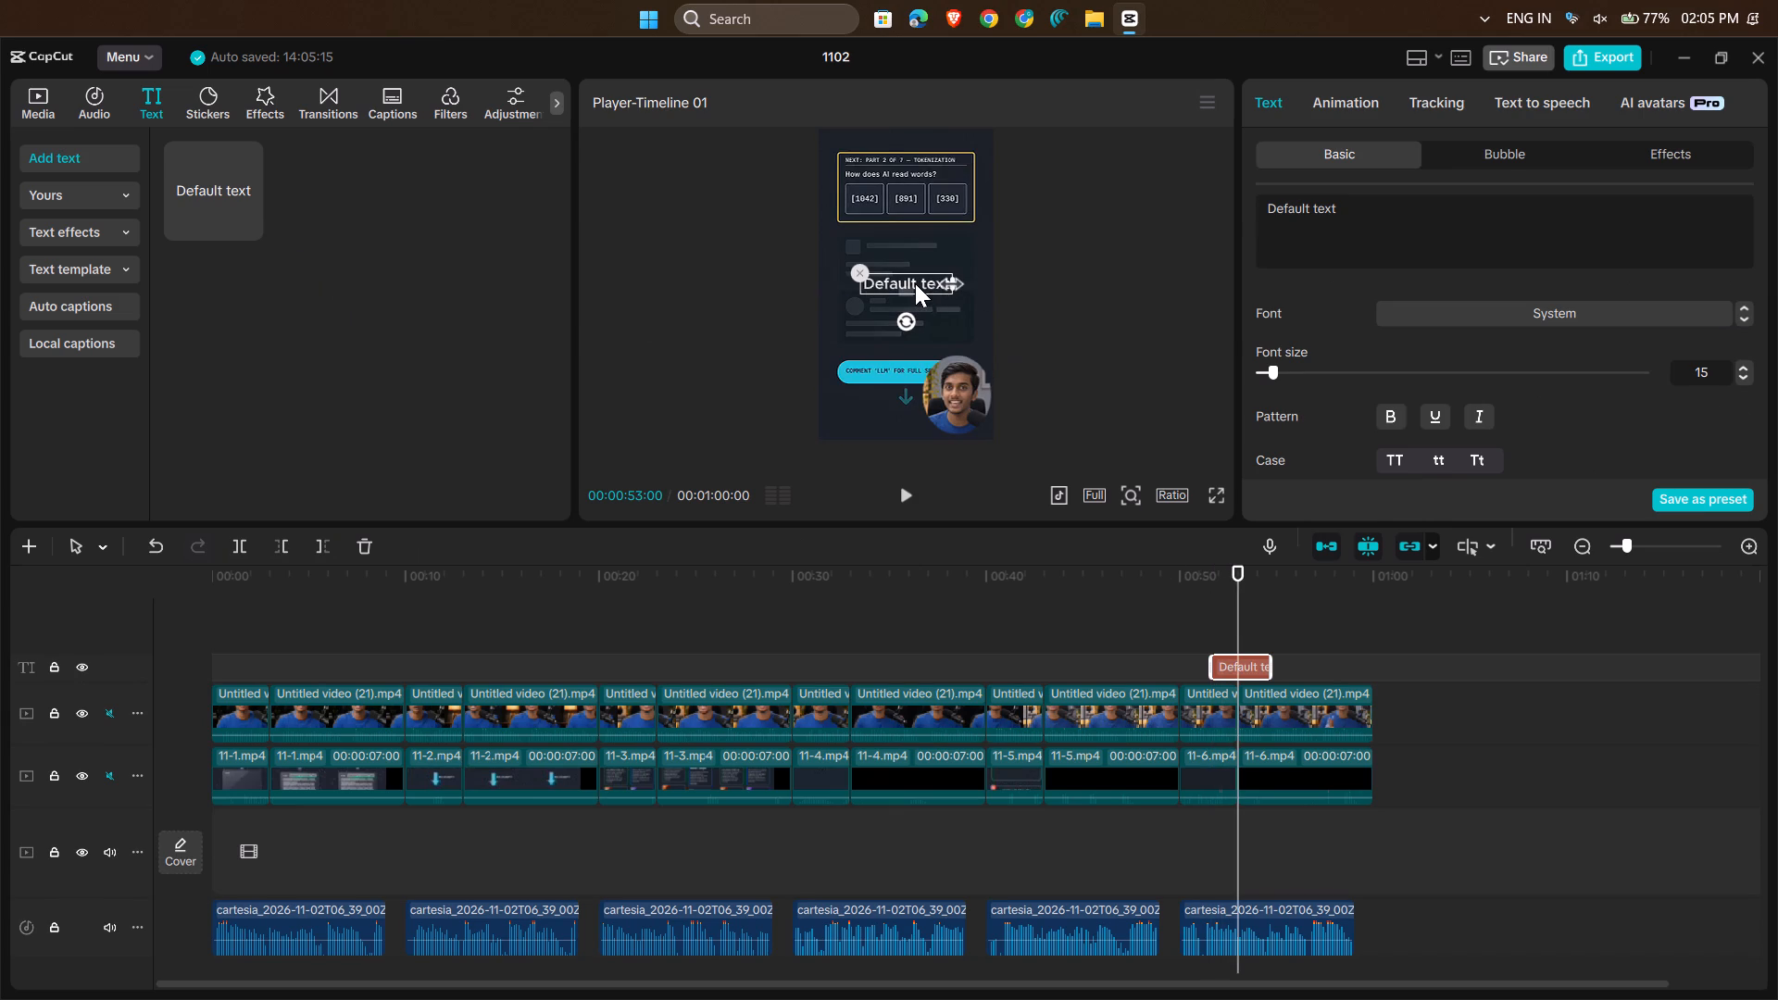
pyautogui.click(1360, 220)
pyautogui.press('BackSpace')
pyautogui.press('BackSpace')
pyautogui.press('BackSpace')
pyautogui.press('BackSpace')
pyautogui.press('BackSpace')
pyautogui.press('BackSpace')
pyautogui.press('BackSpace')
pyautogui.press('BackSpace')
pyautogui.press('BackSpace')
pyautogui.press('BackSpace')
pyautogui.press('BackSpace')
pyautogui.press('BackSpace')
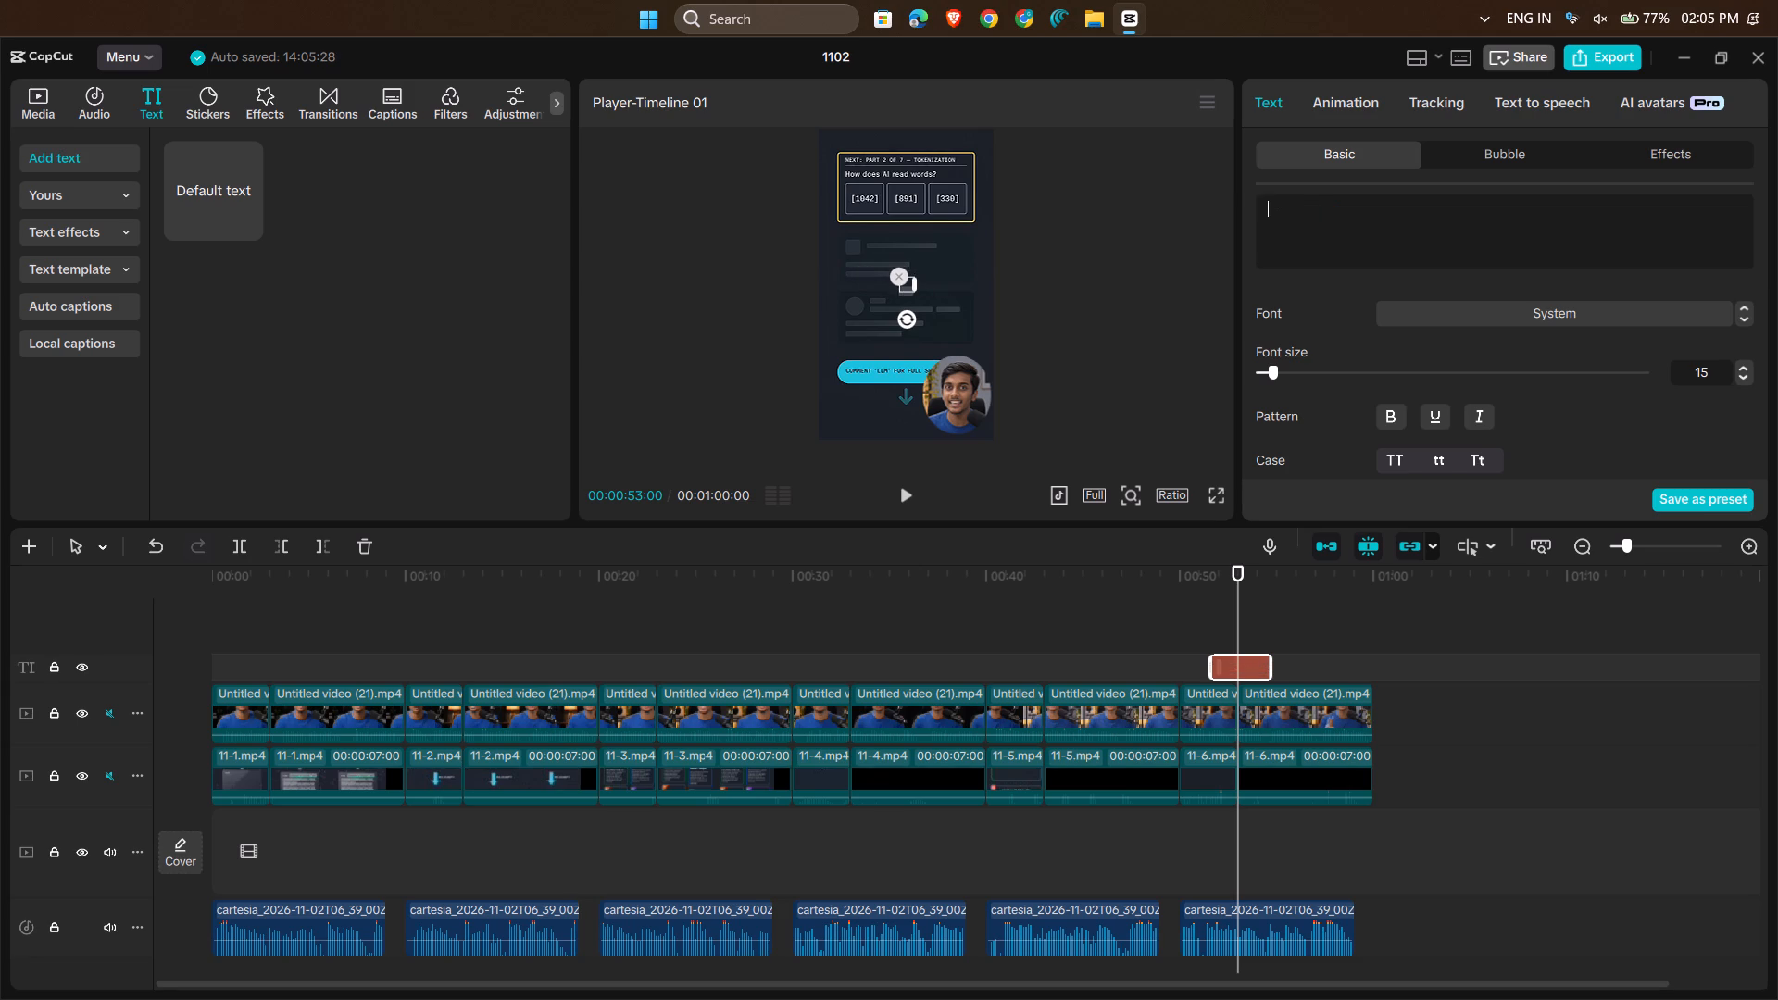
pyautogui.press('Delete')
# Move the empty text clip to the very start of the timeline.
pyautogui.click(1241, 663)
pyautogui.moveTo(1241, 663); pyautogui.dragTo(687, 665)
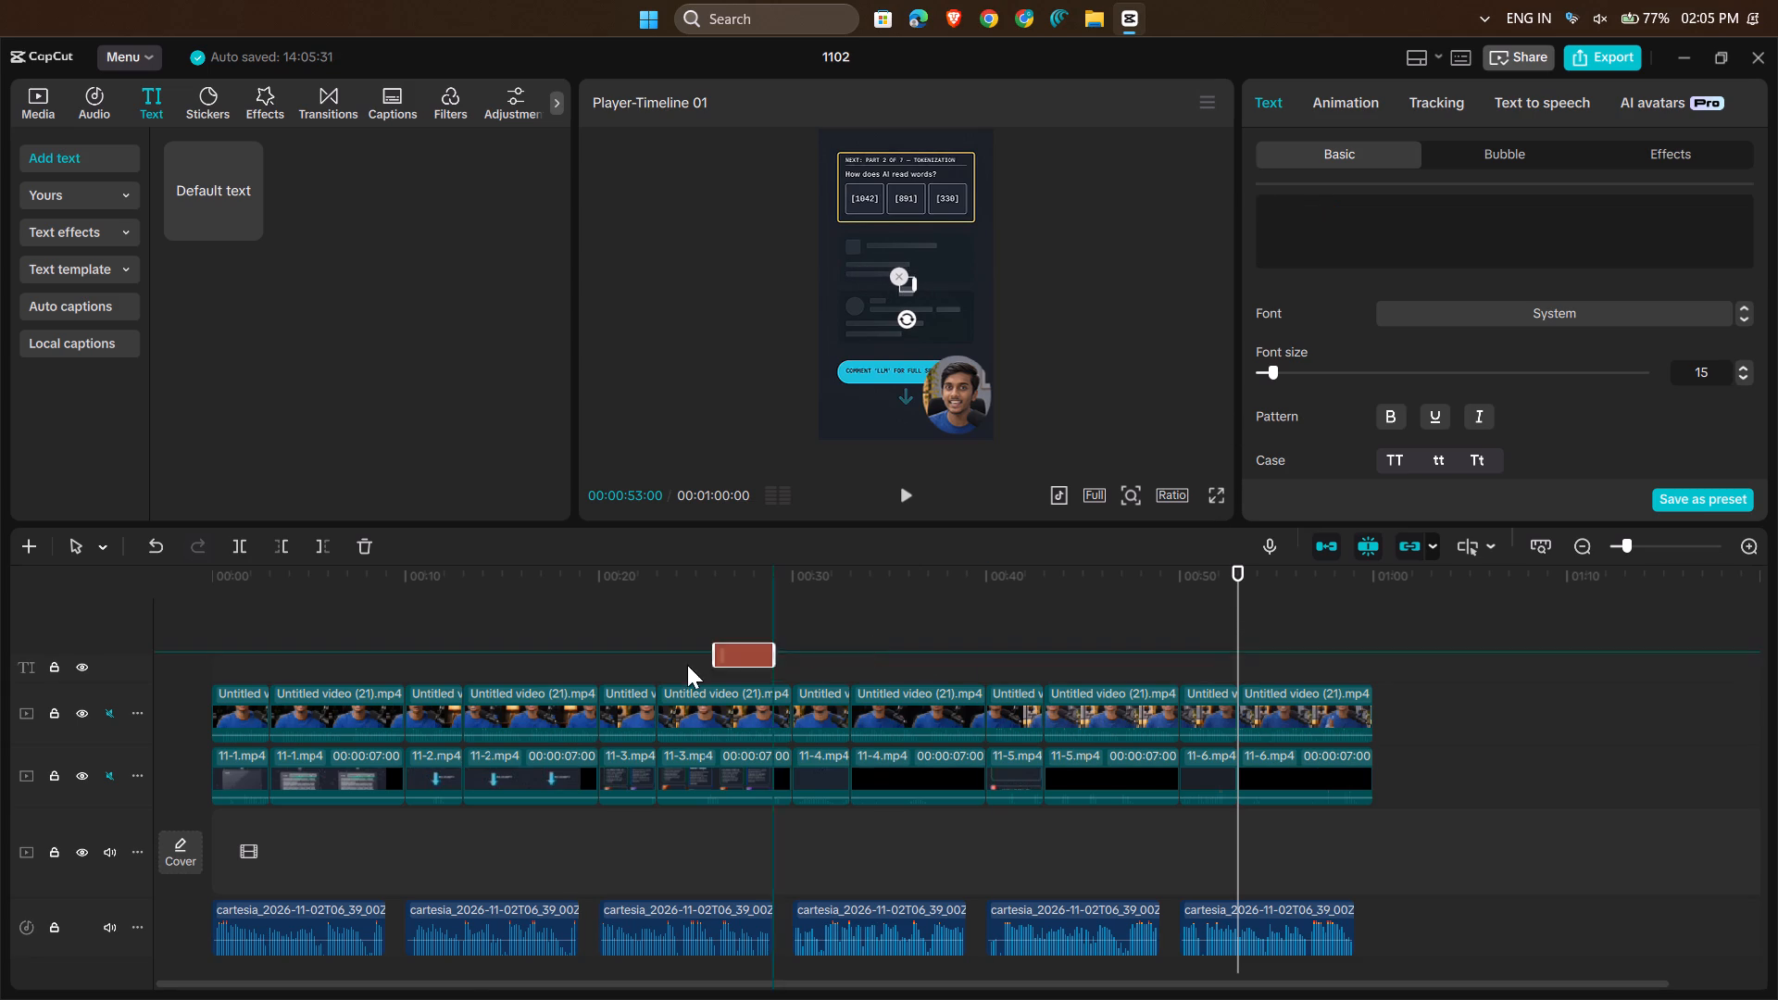
pyautogui.moveTo(687, 665); pyautogui.dragTo(246, 667)
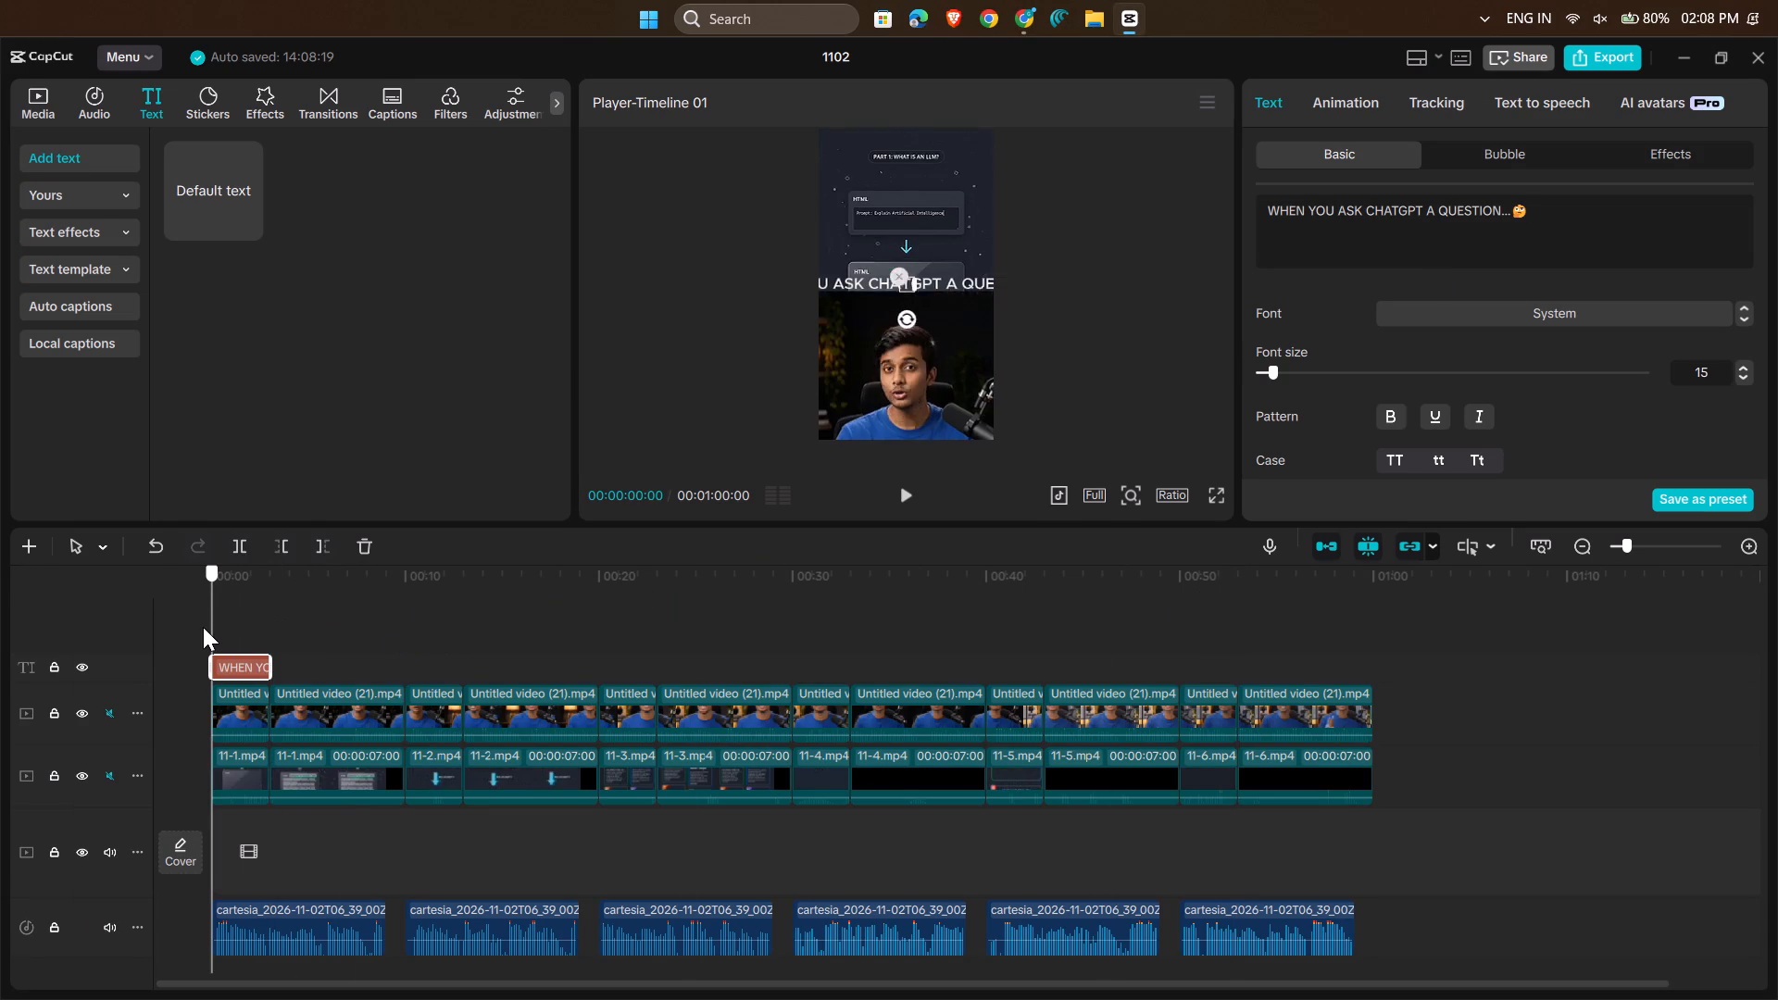
pyautogui.moveTo(203, 627); pyautogui.dragTo(231, 634)
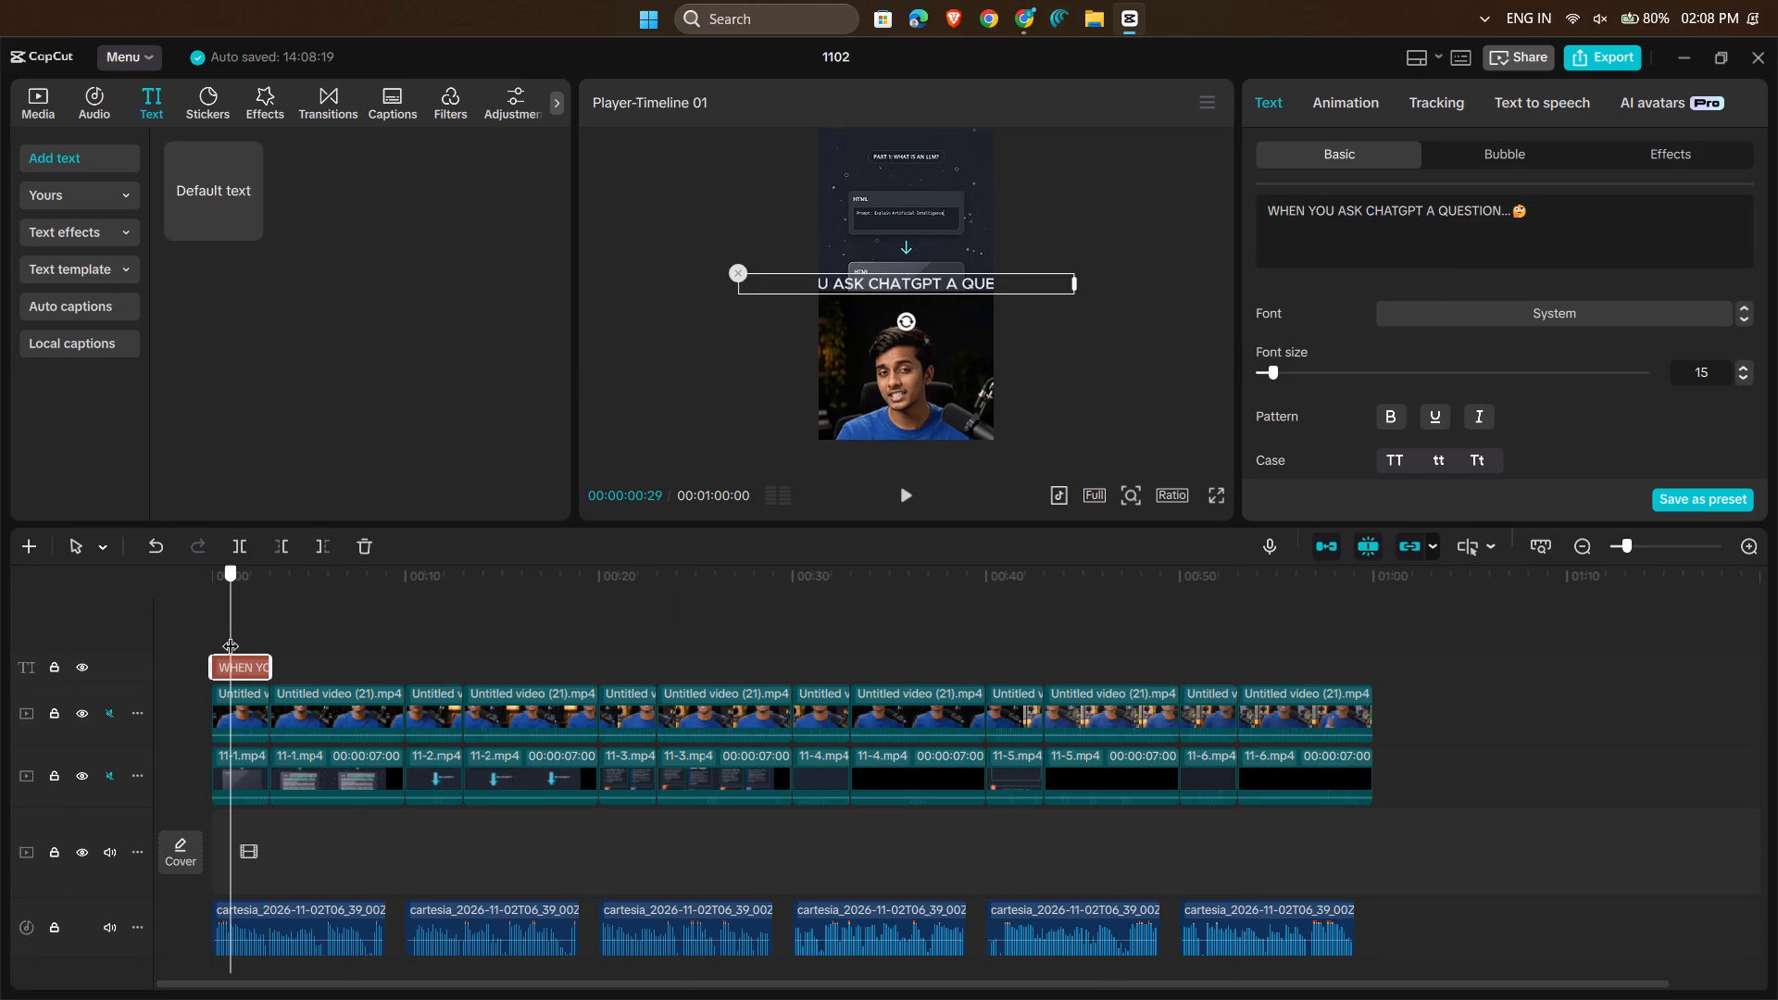
pyautogui.moveTo(231, 634); pyautogui.dragTo(231, 635)
pyautogui.moveTo(733, 285); pyautogui.dragTo(766, 287)
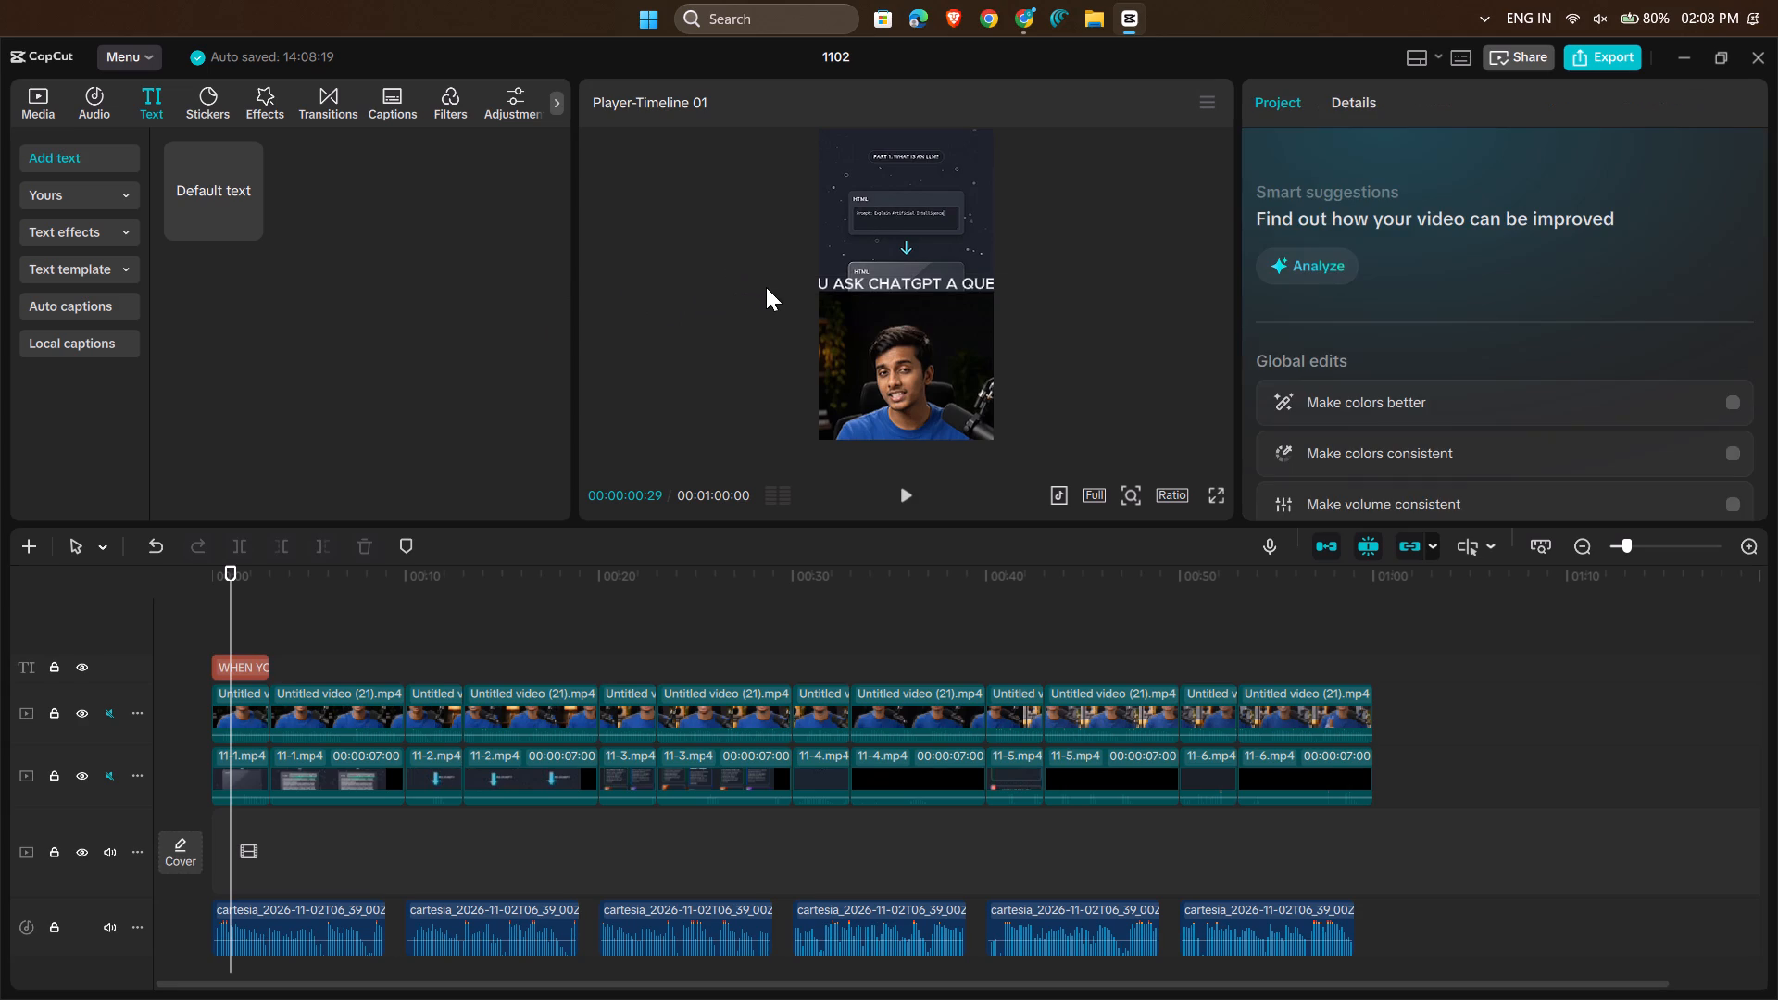
pyautogui.moveTo(766, 287); pyautogui.dragTo(783, 290)
pyautogui.click(873, 279)
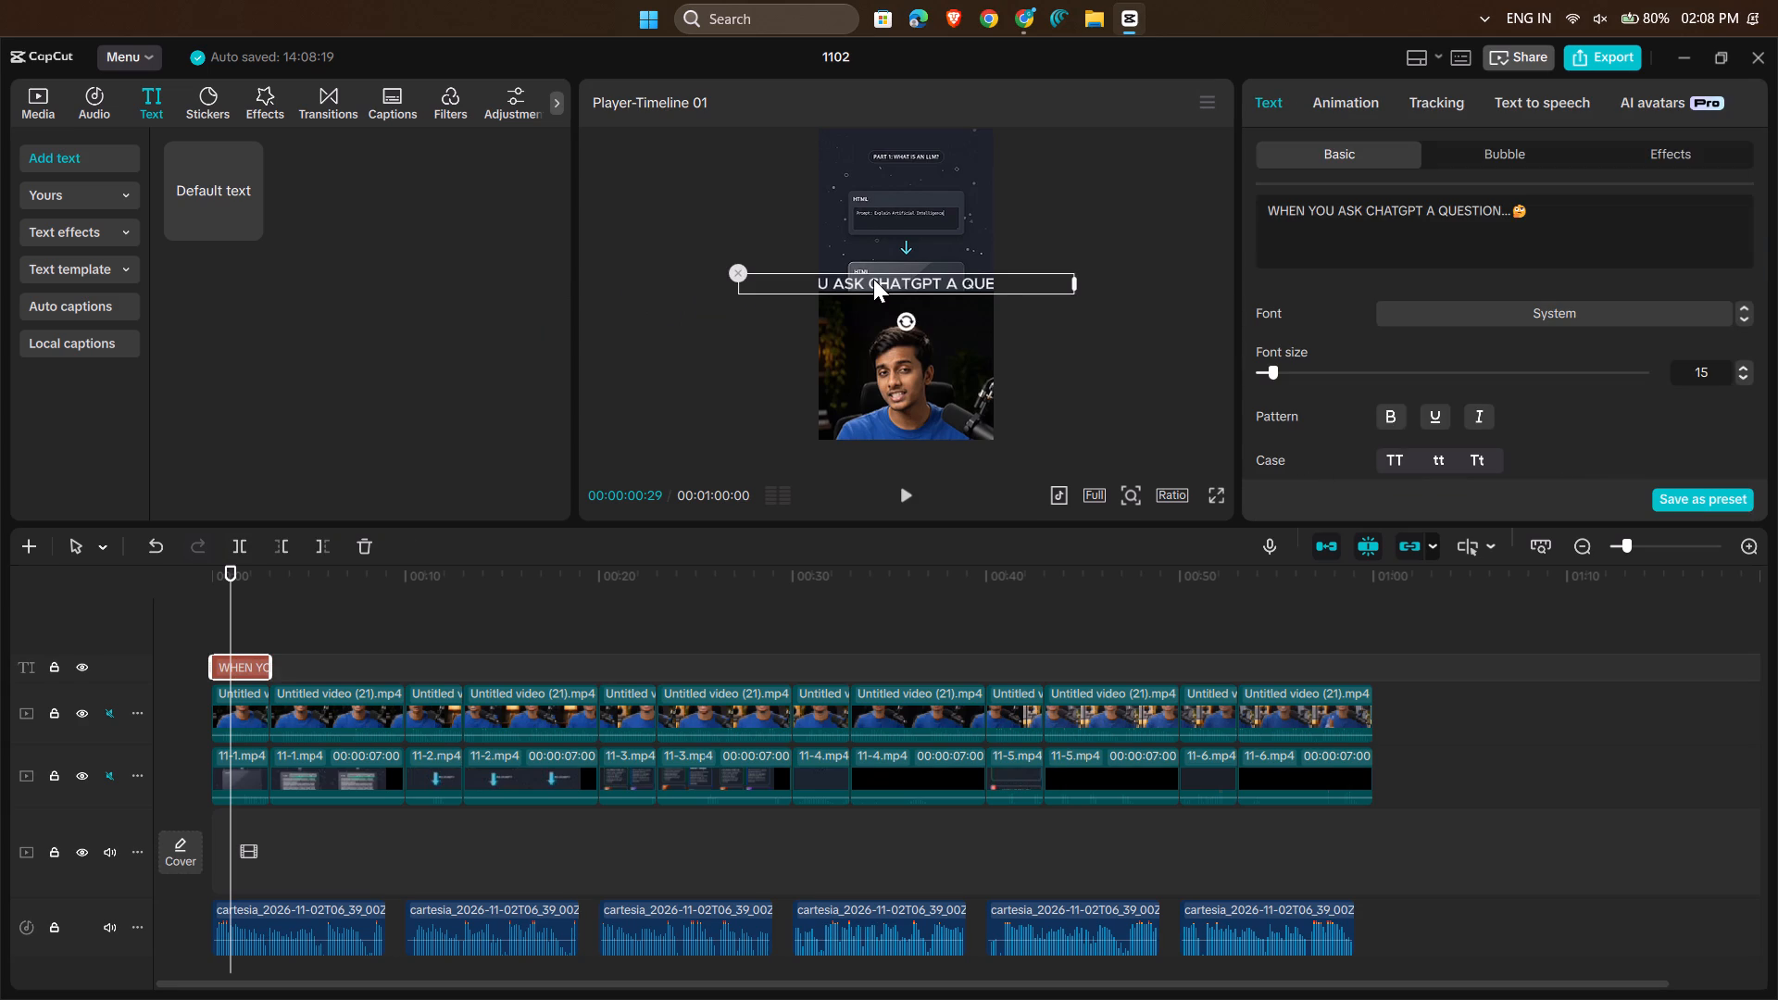
pyautogui.moveTo(1072, 280); pyautogui.dragTo(995, 287)
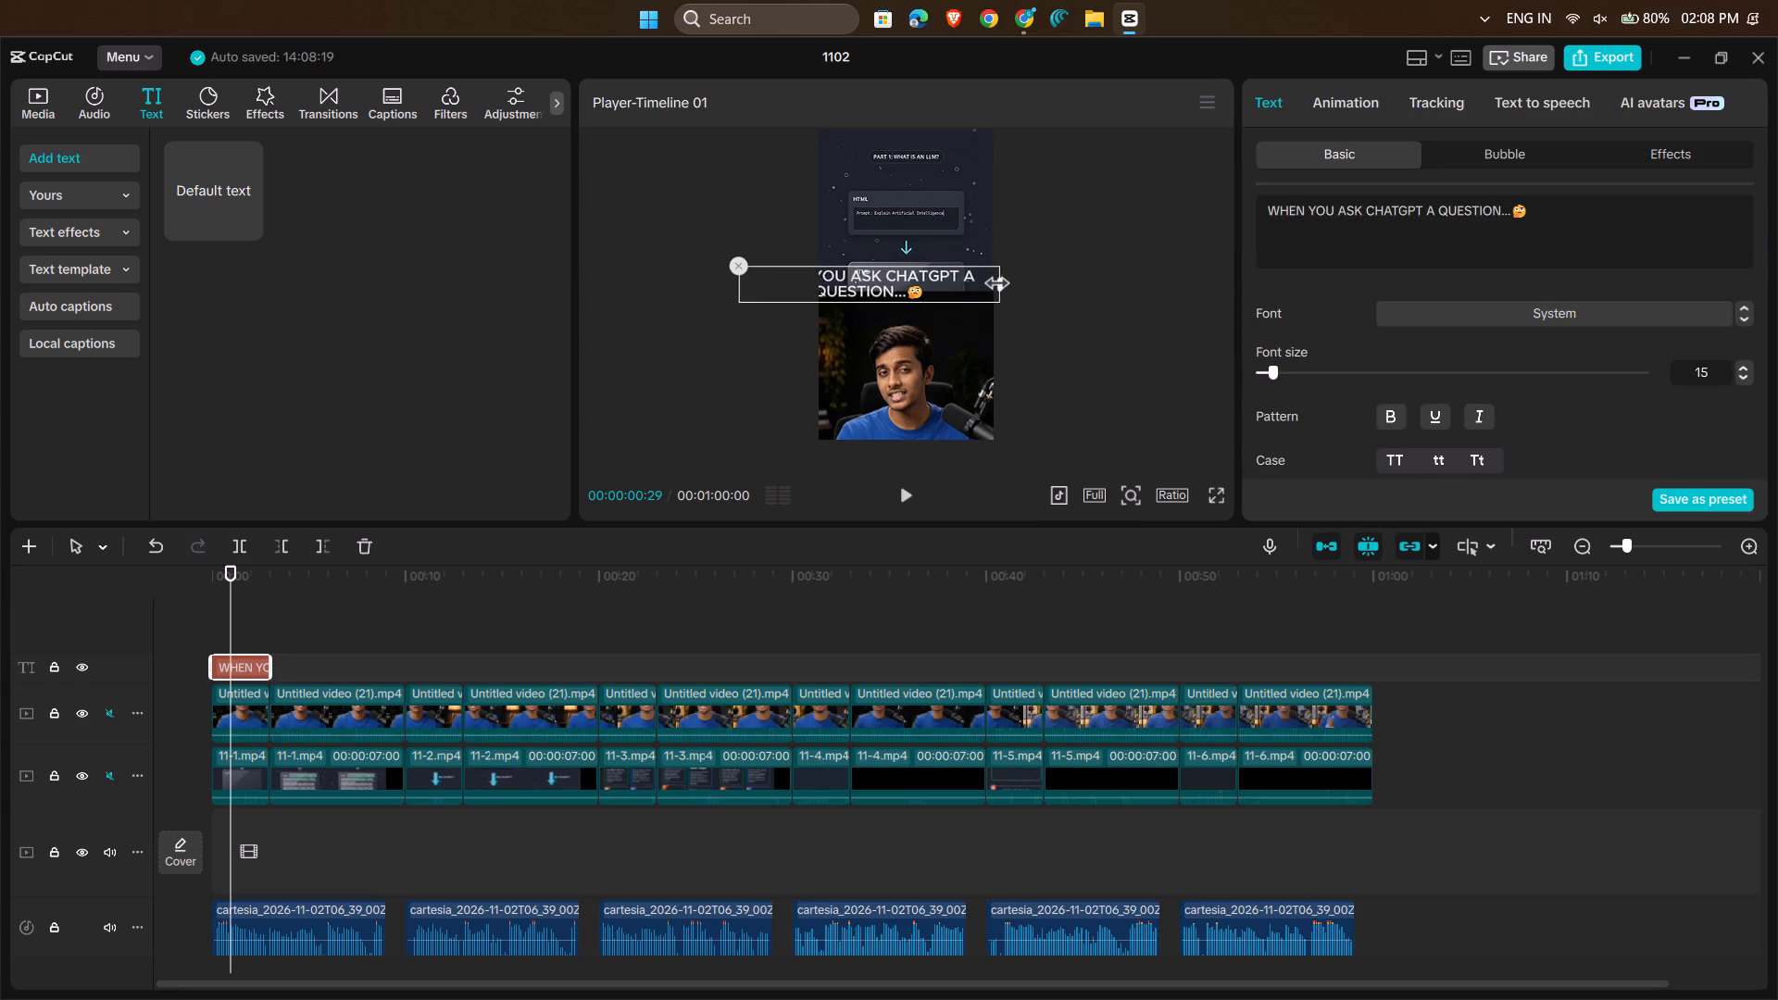
pyautogui.moveTo(995, 287); pyautogui.dragTo(970, 291)
pyautogui.moveTo(901, 285); pyautogui.dragTo(931, 284)
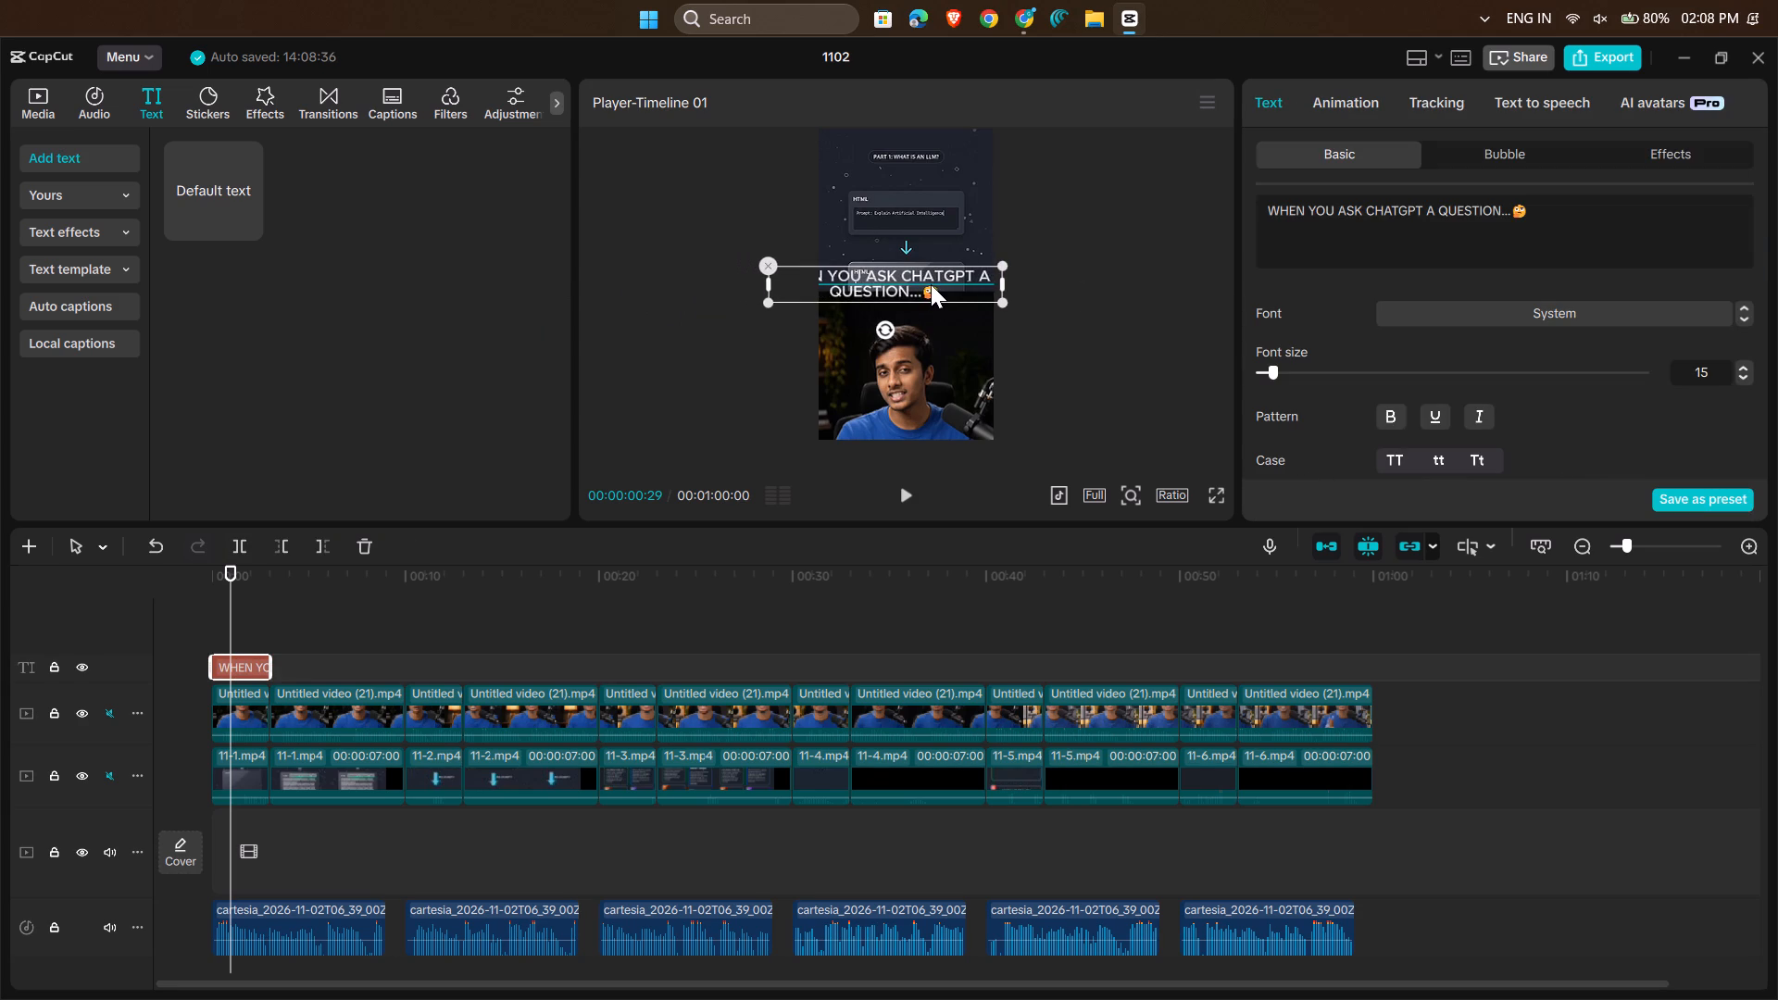
pyautogui.moveTo(931, 284); pyautogui.dragTo(931, 285)
pyautogui.moveTo(1002, 280); pyautogui.dragTo(958, 281)
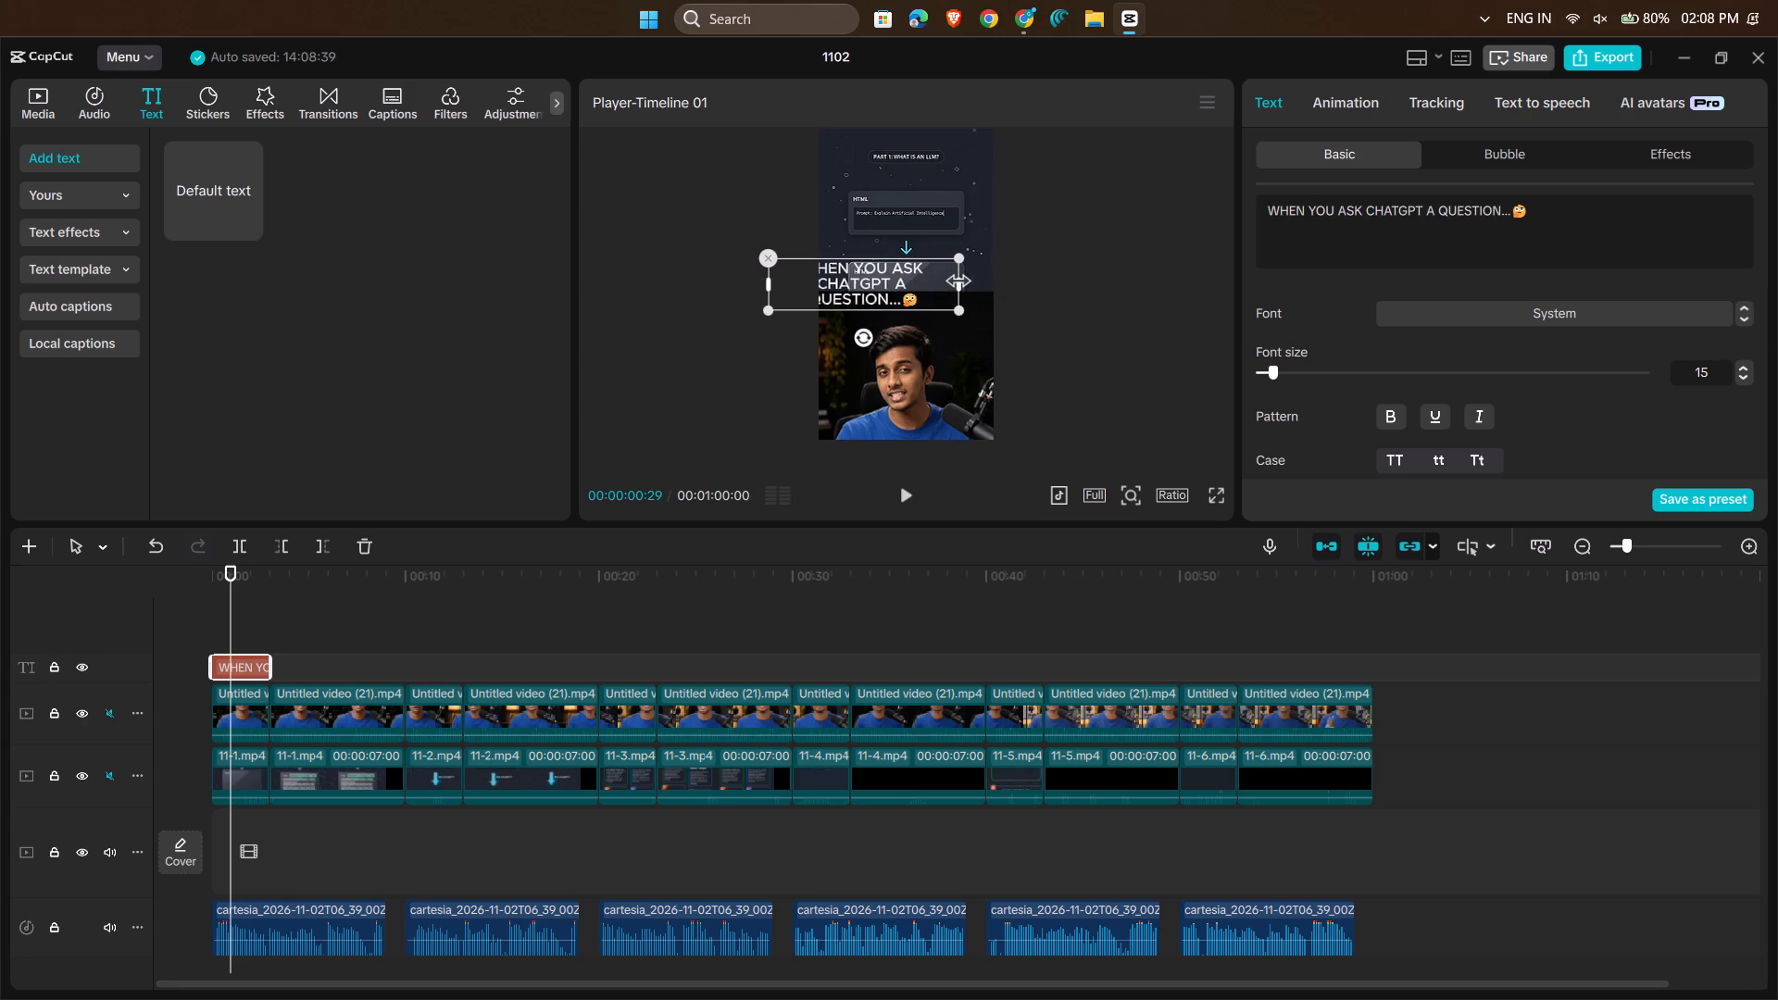
pyautogui.moveTo(892, 279); pyautogui.dragTo(934, 282)
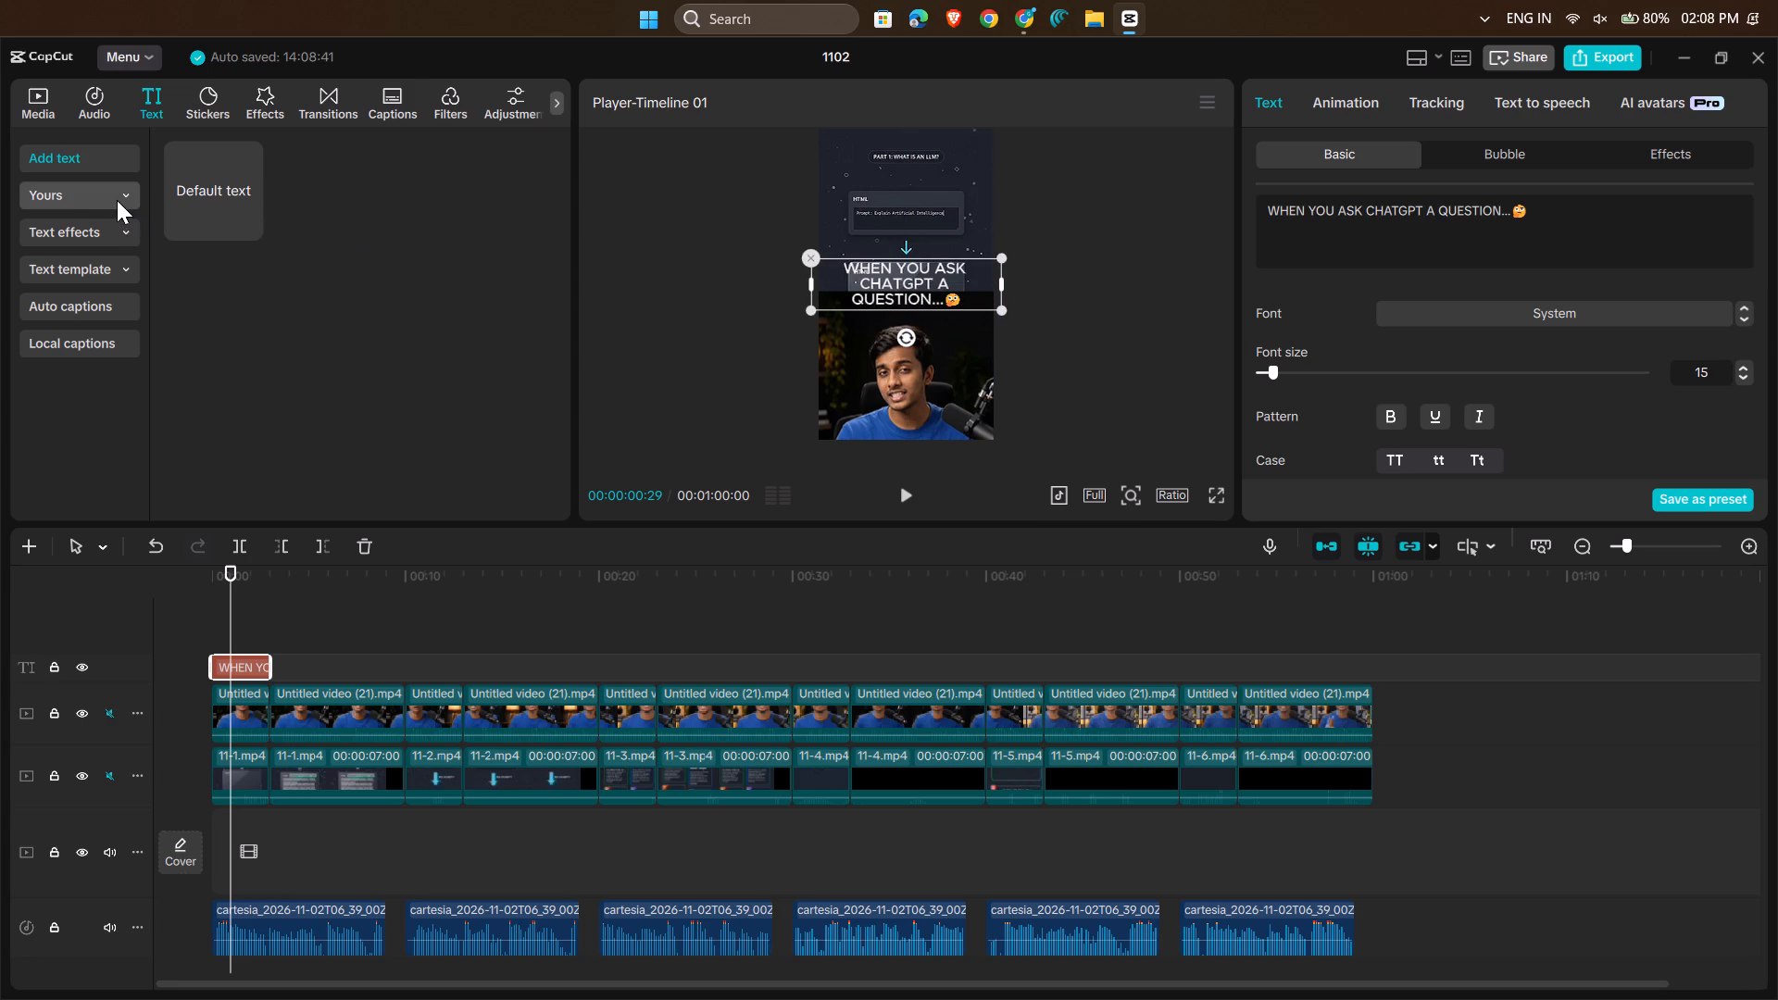
# Browse the Classic text effects for a caption style, with the playhead at 00:00:01:28.
pyautogui.click(124, 237)
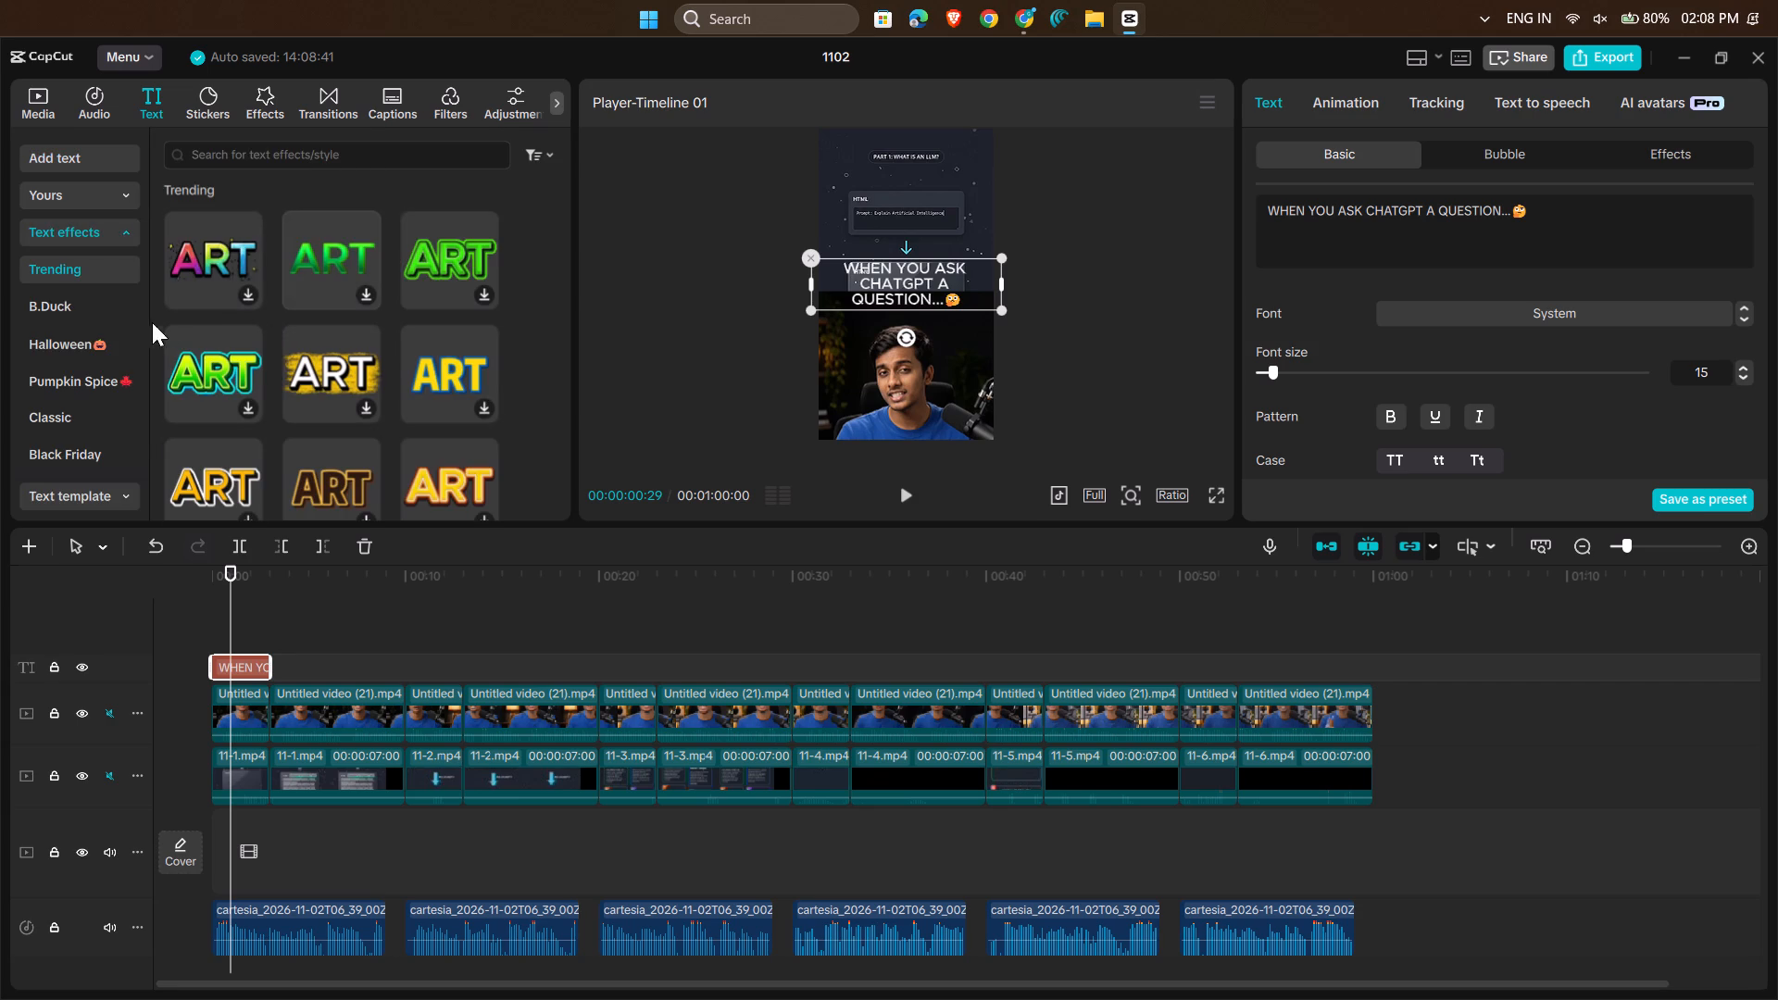
pyautogui.click(85, 419)
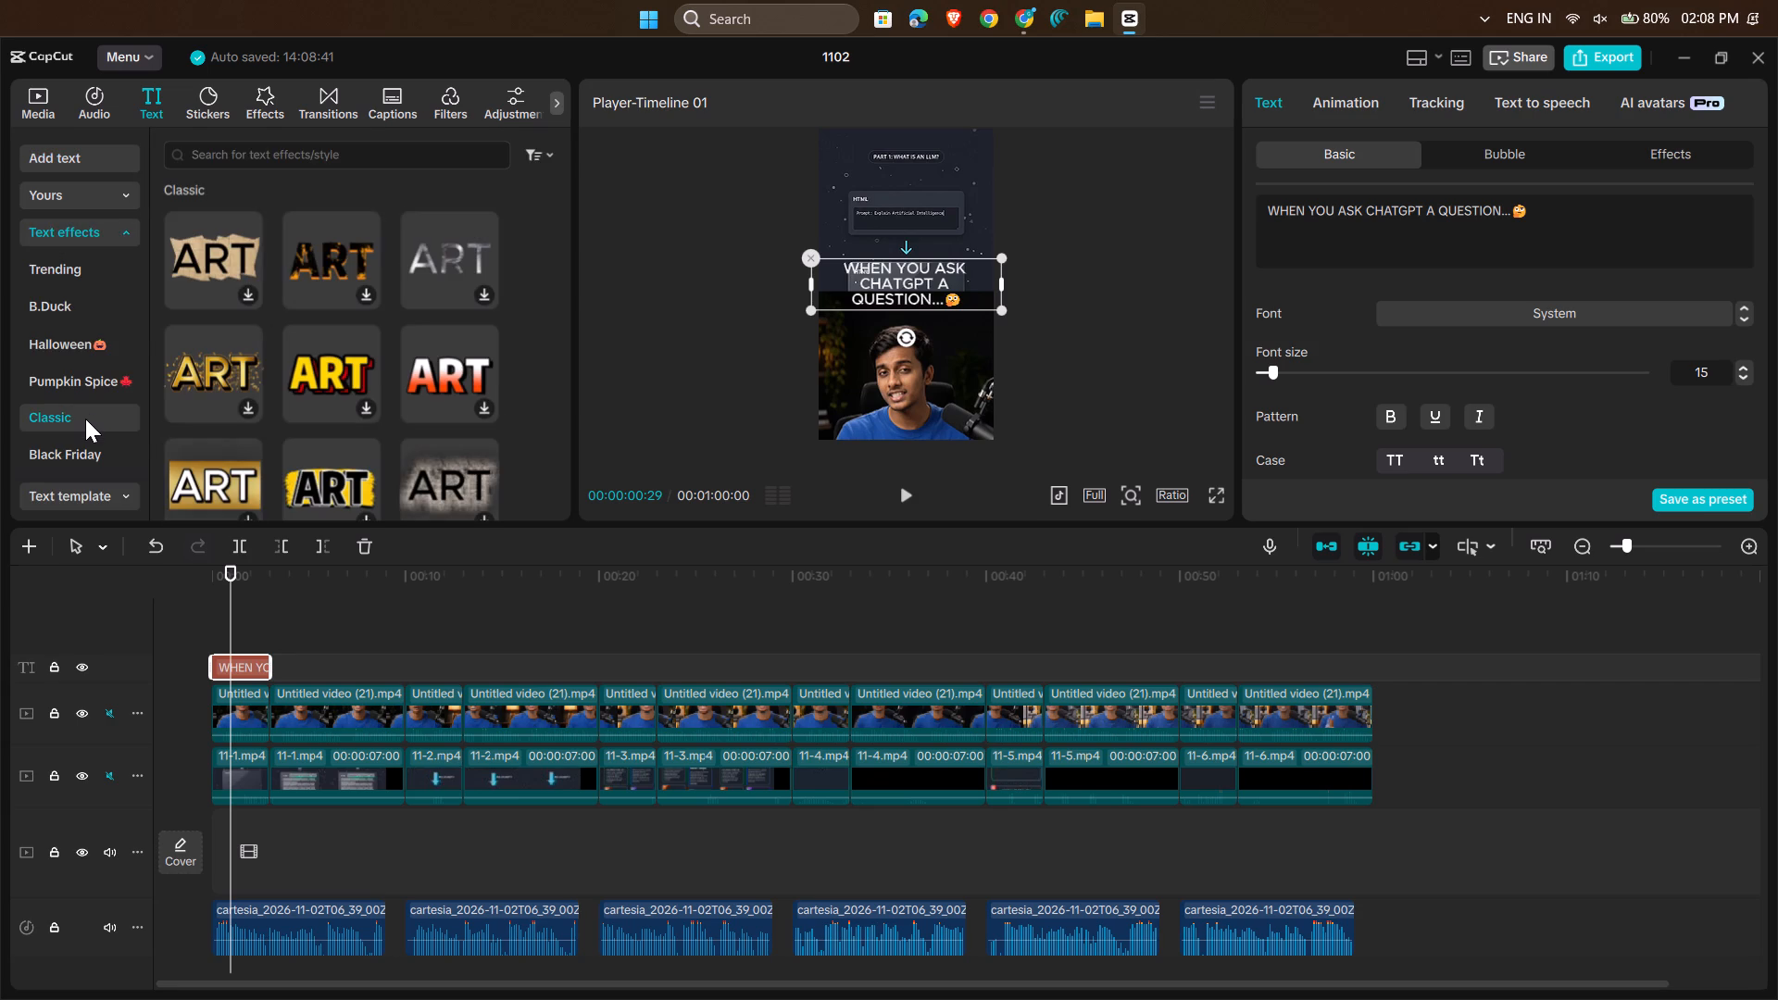
pyautogui.scroll(-1, 244, 406)
pyautogui.scroll(1, 244, 406)
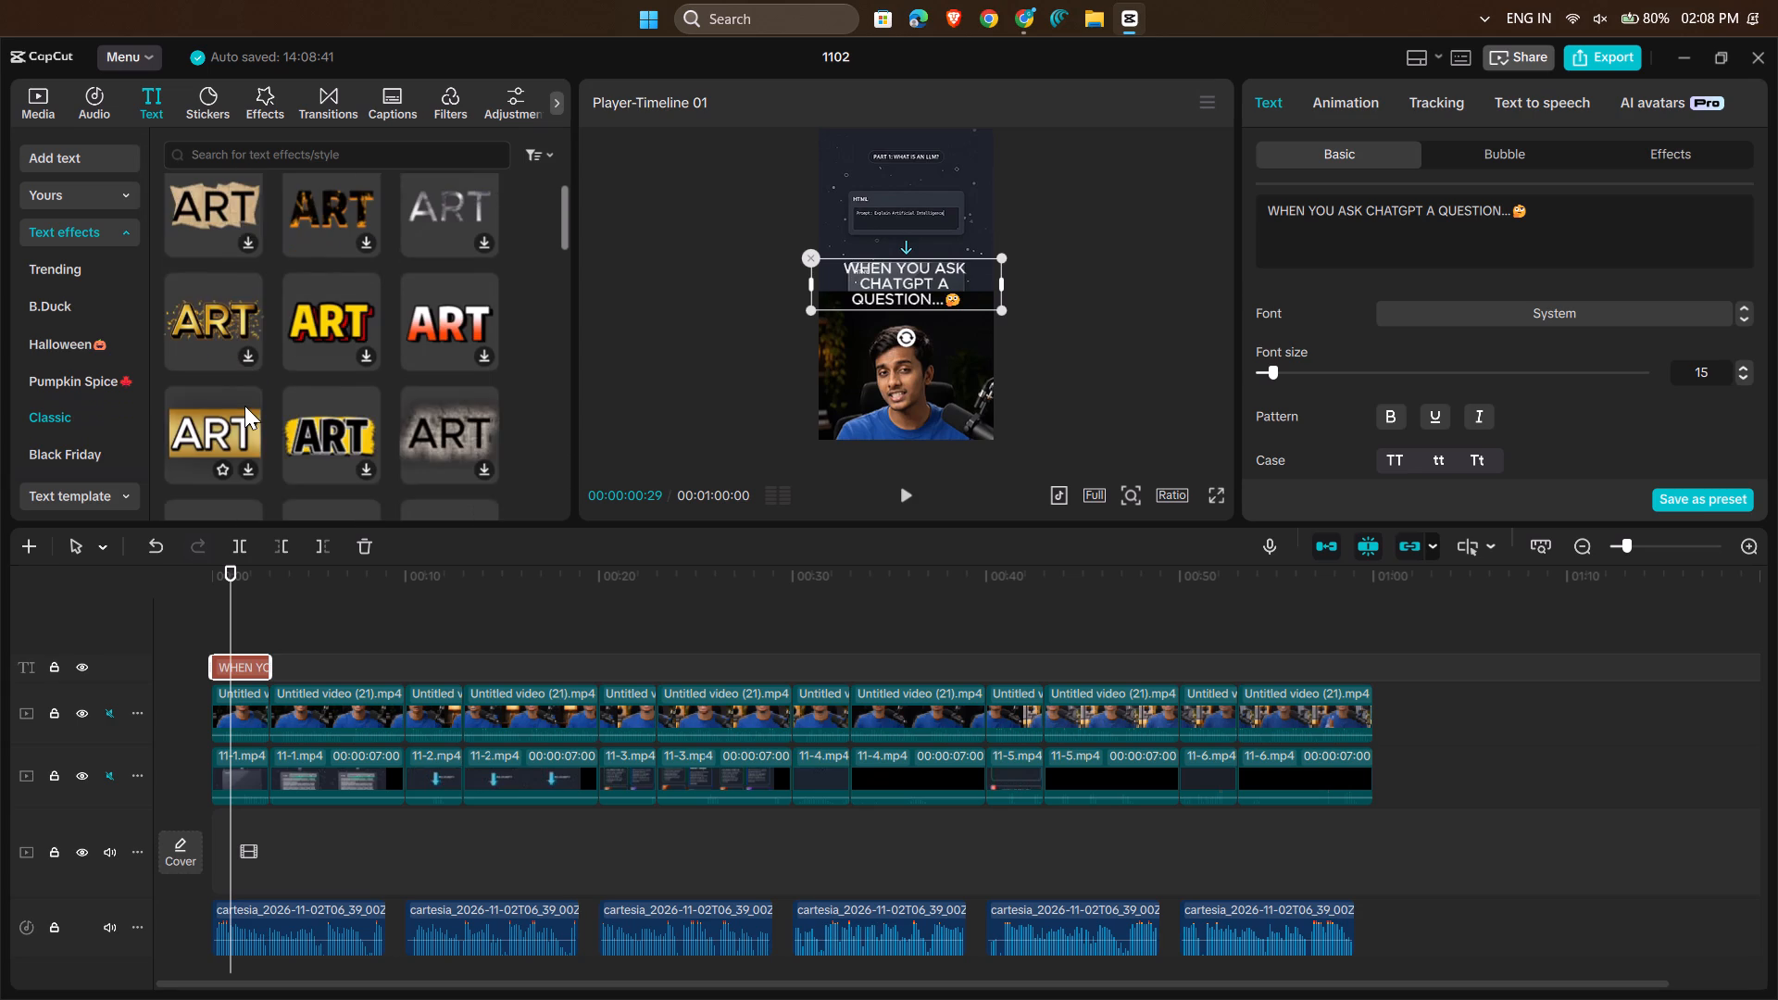
pyautogui.moveTo(230, 606); pyautogui.dragTo(194, 612)
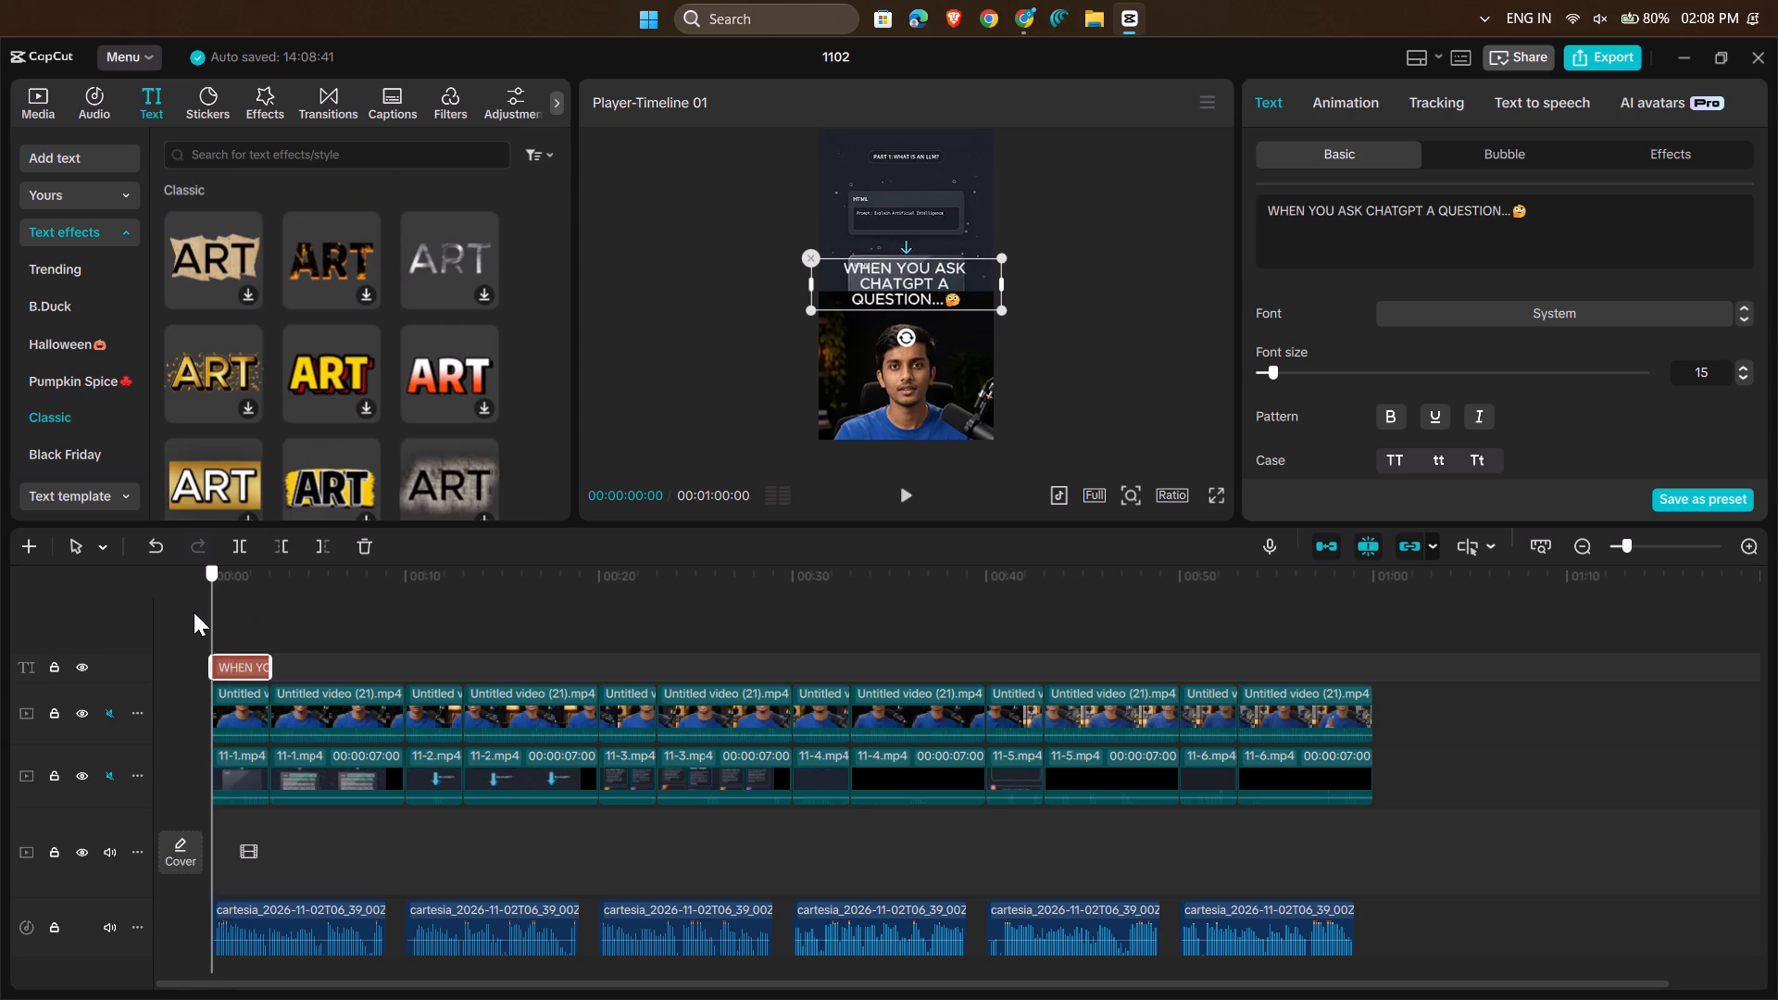
pyautogui.moveTo(194, 612); pyautogui.dragTo(249, 606)
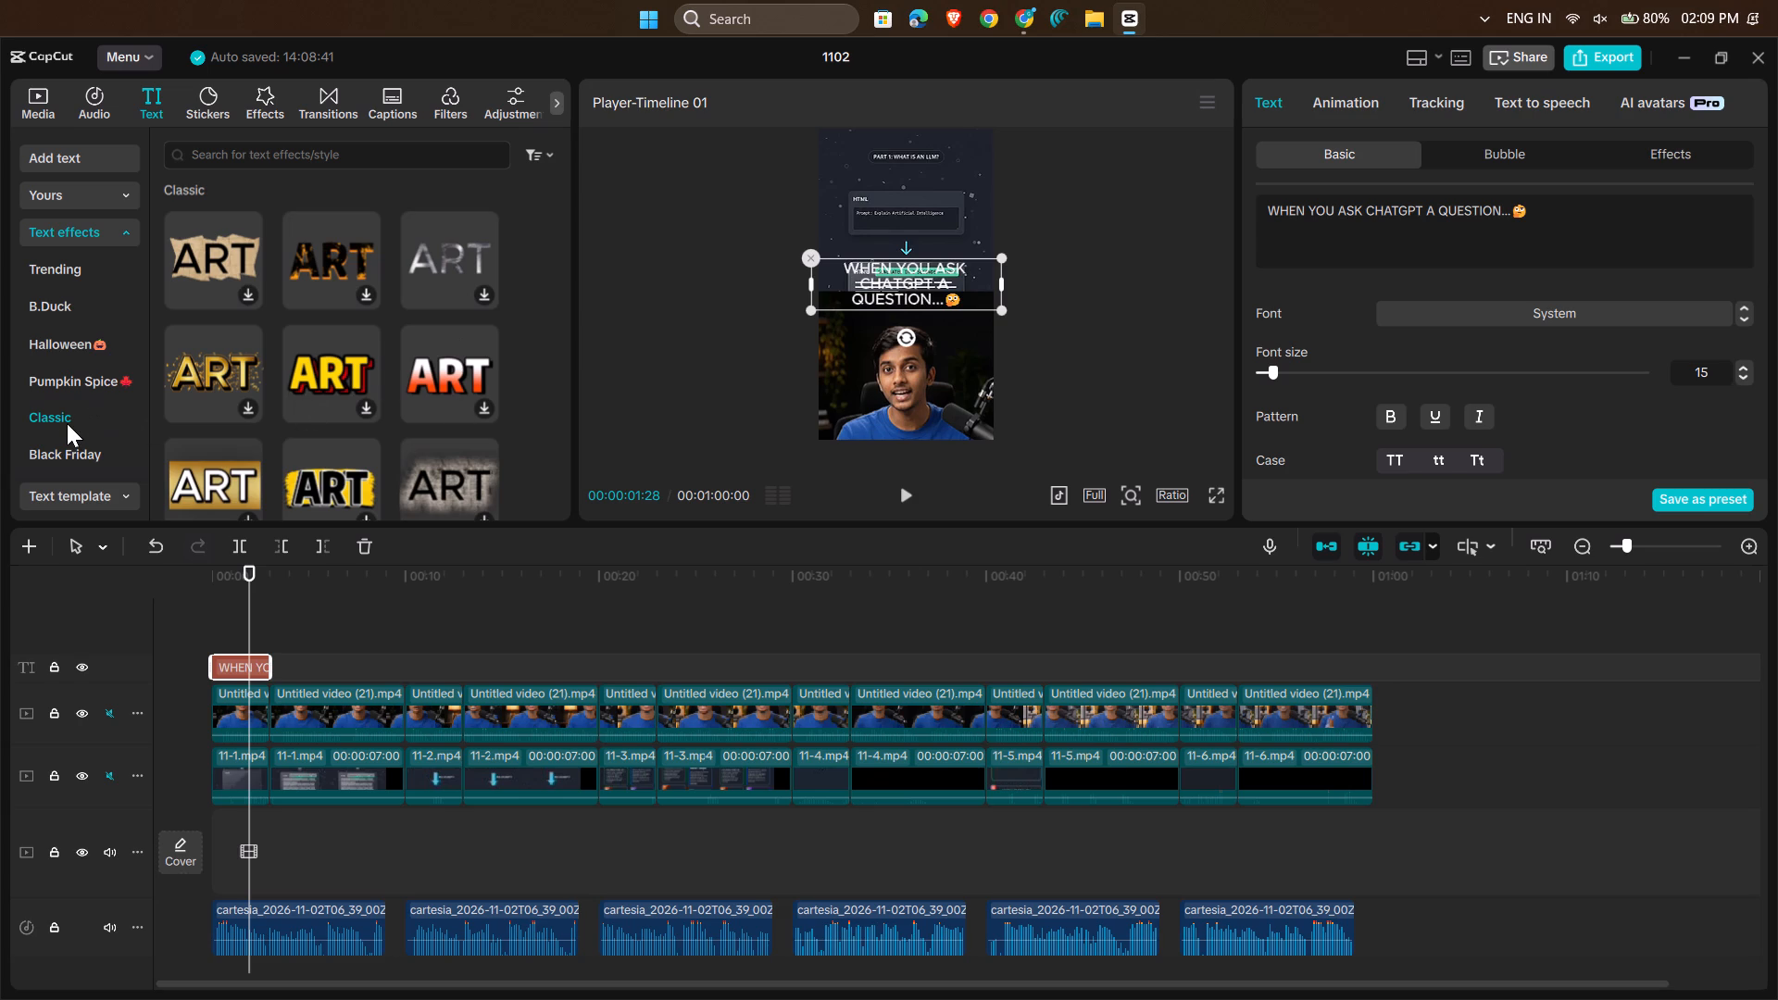
pyautogui.scroll(-1, 67, 423)
pyautogui.scroll(1, 67, 423)
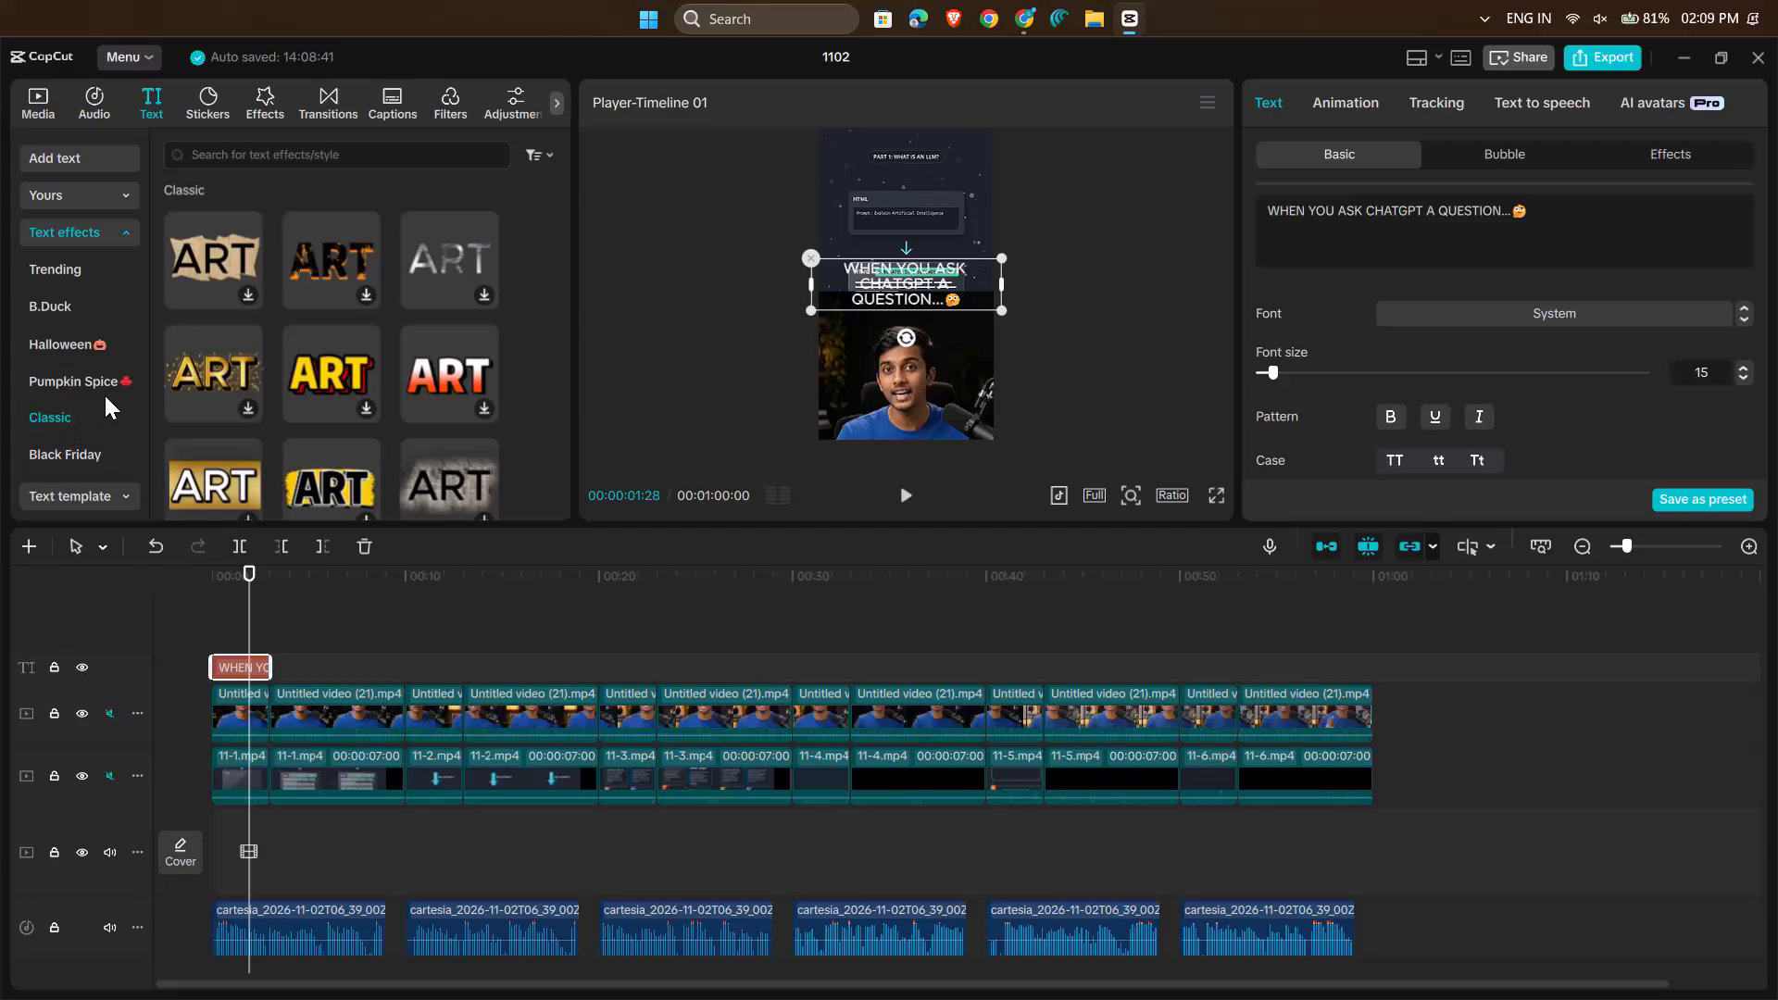
pyautogui.click(269, 100)
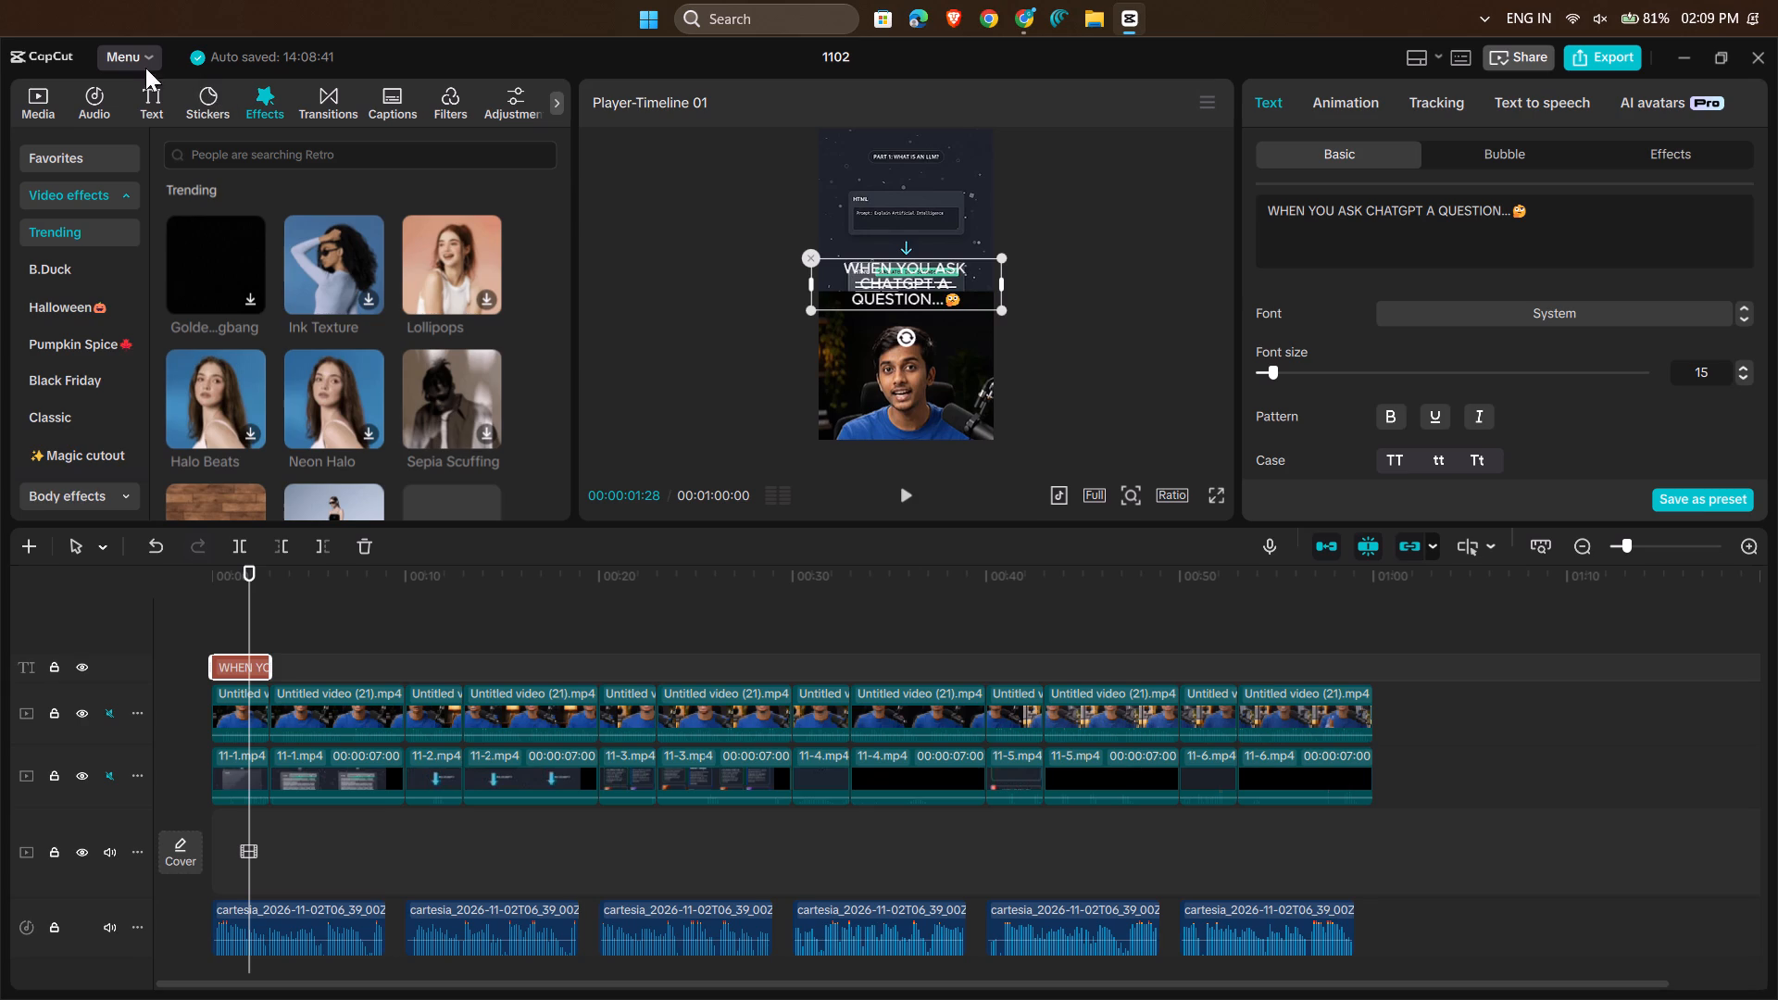
pyautogui.click(154, 95)
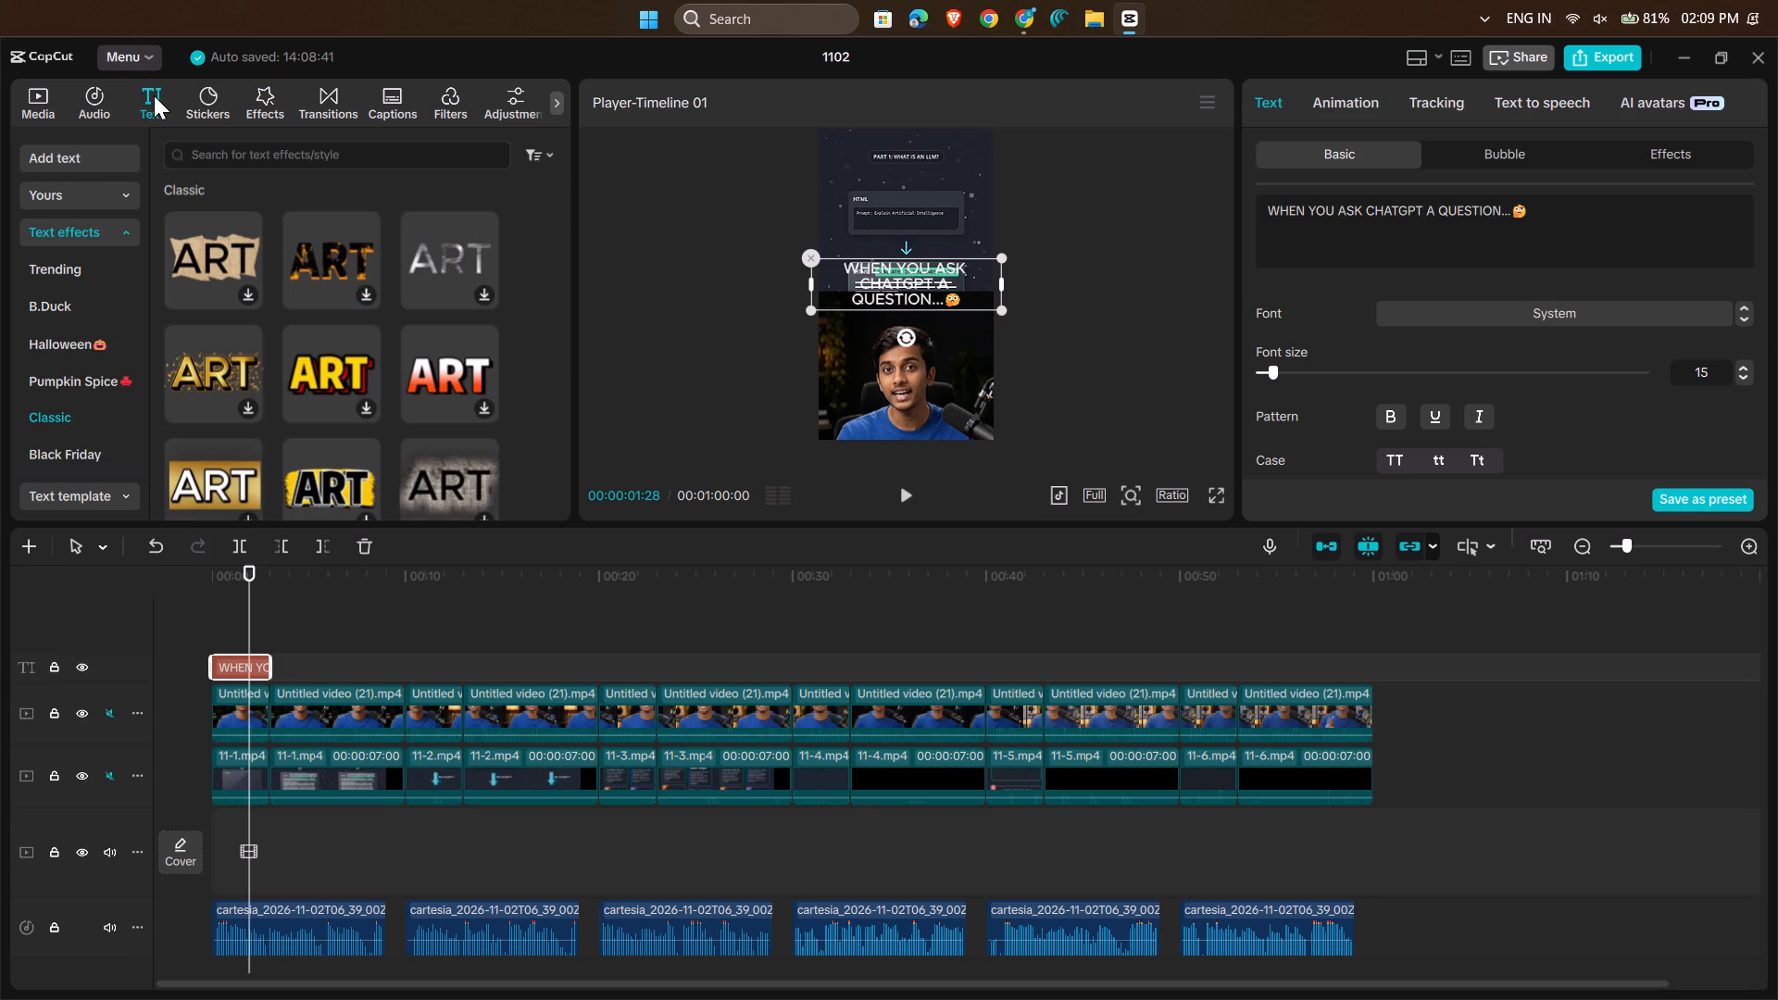
pyautogui.click(75, 193)
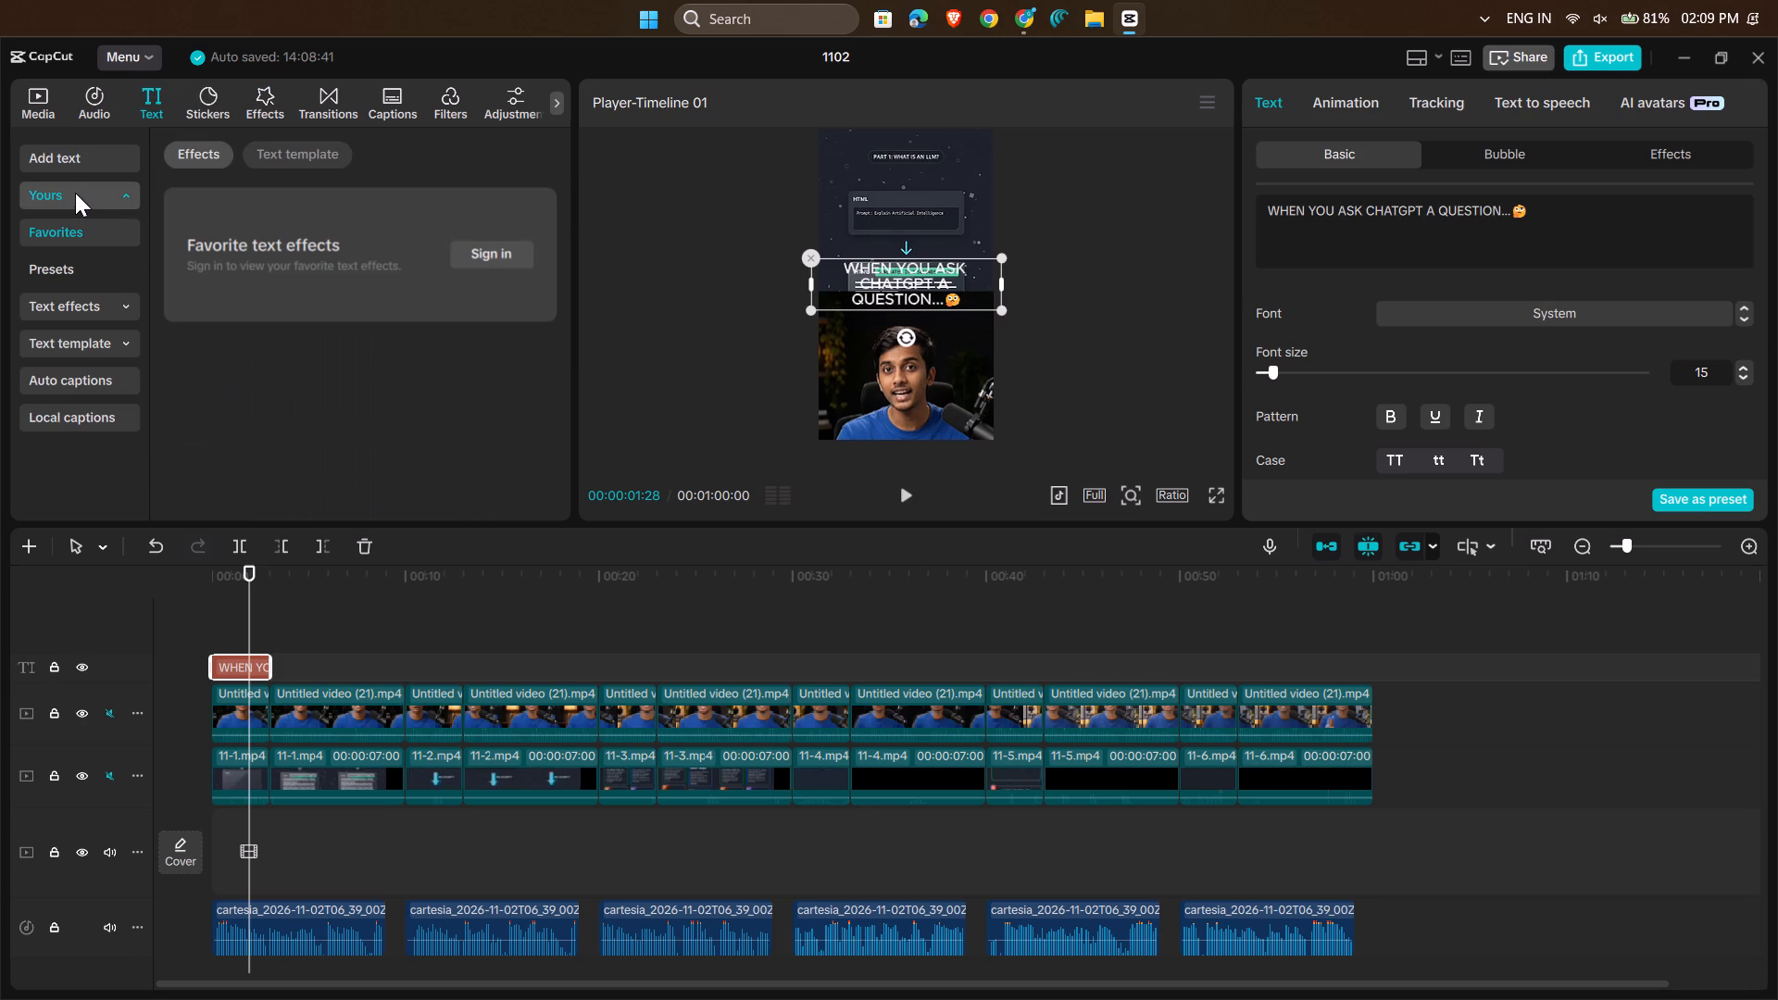
pyautogui.click(75, 193)
pyautogui.click(64, 240)
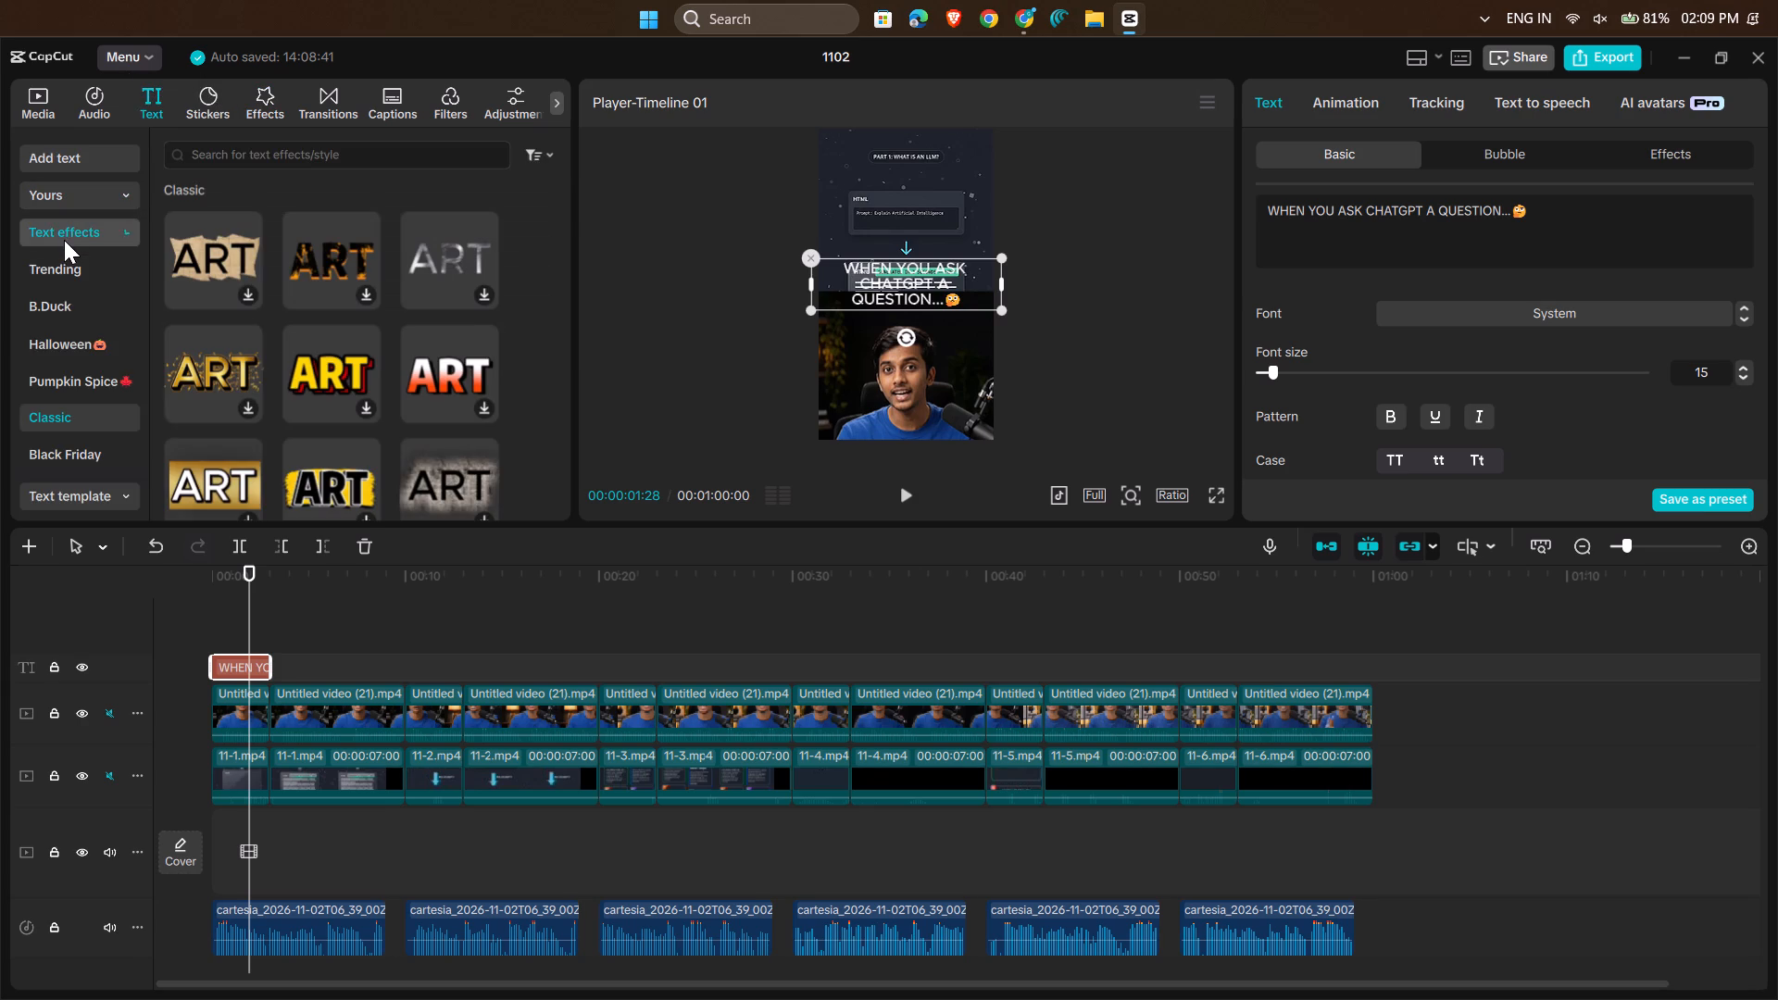
pyautogui.scroll(-1, 395, 355)
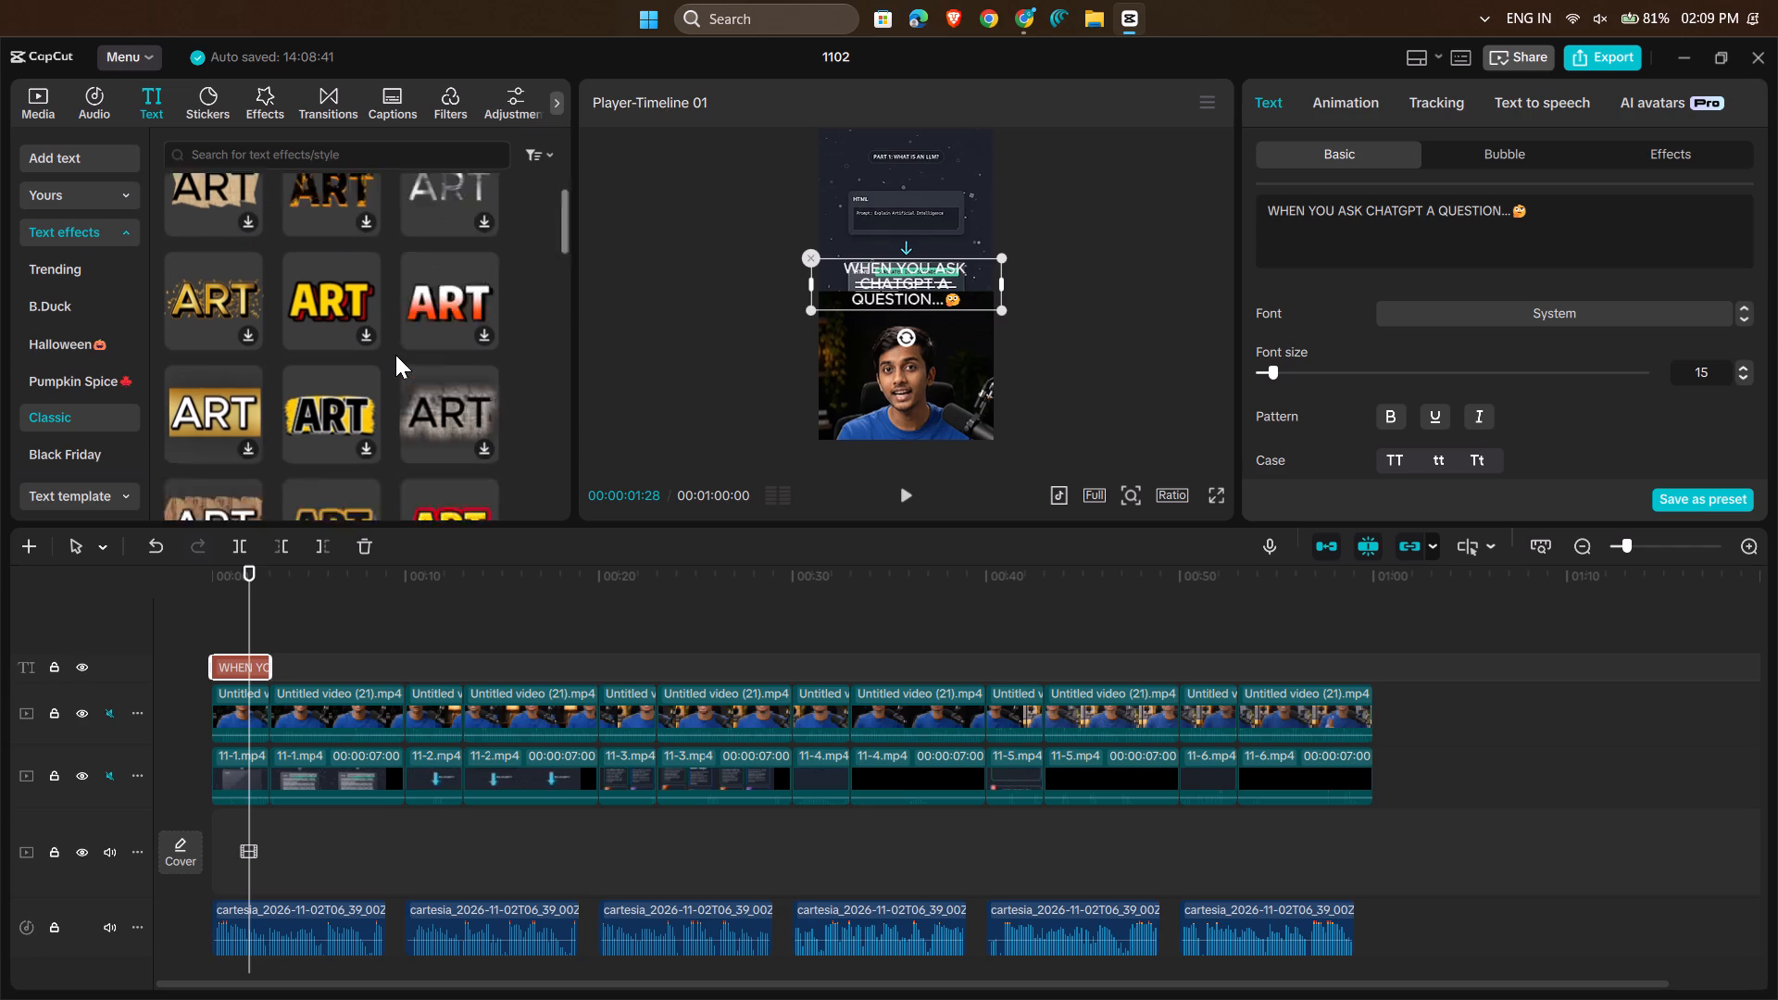
pyautogui.scroll(-3, 395, 355)
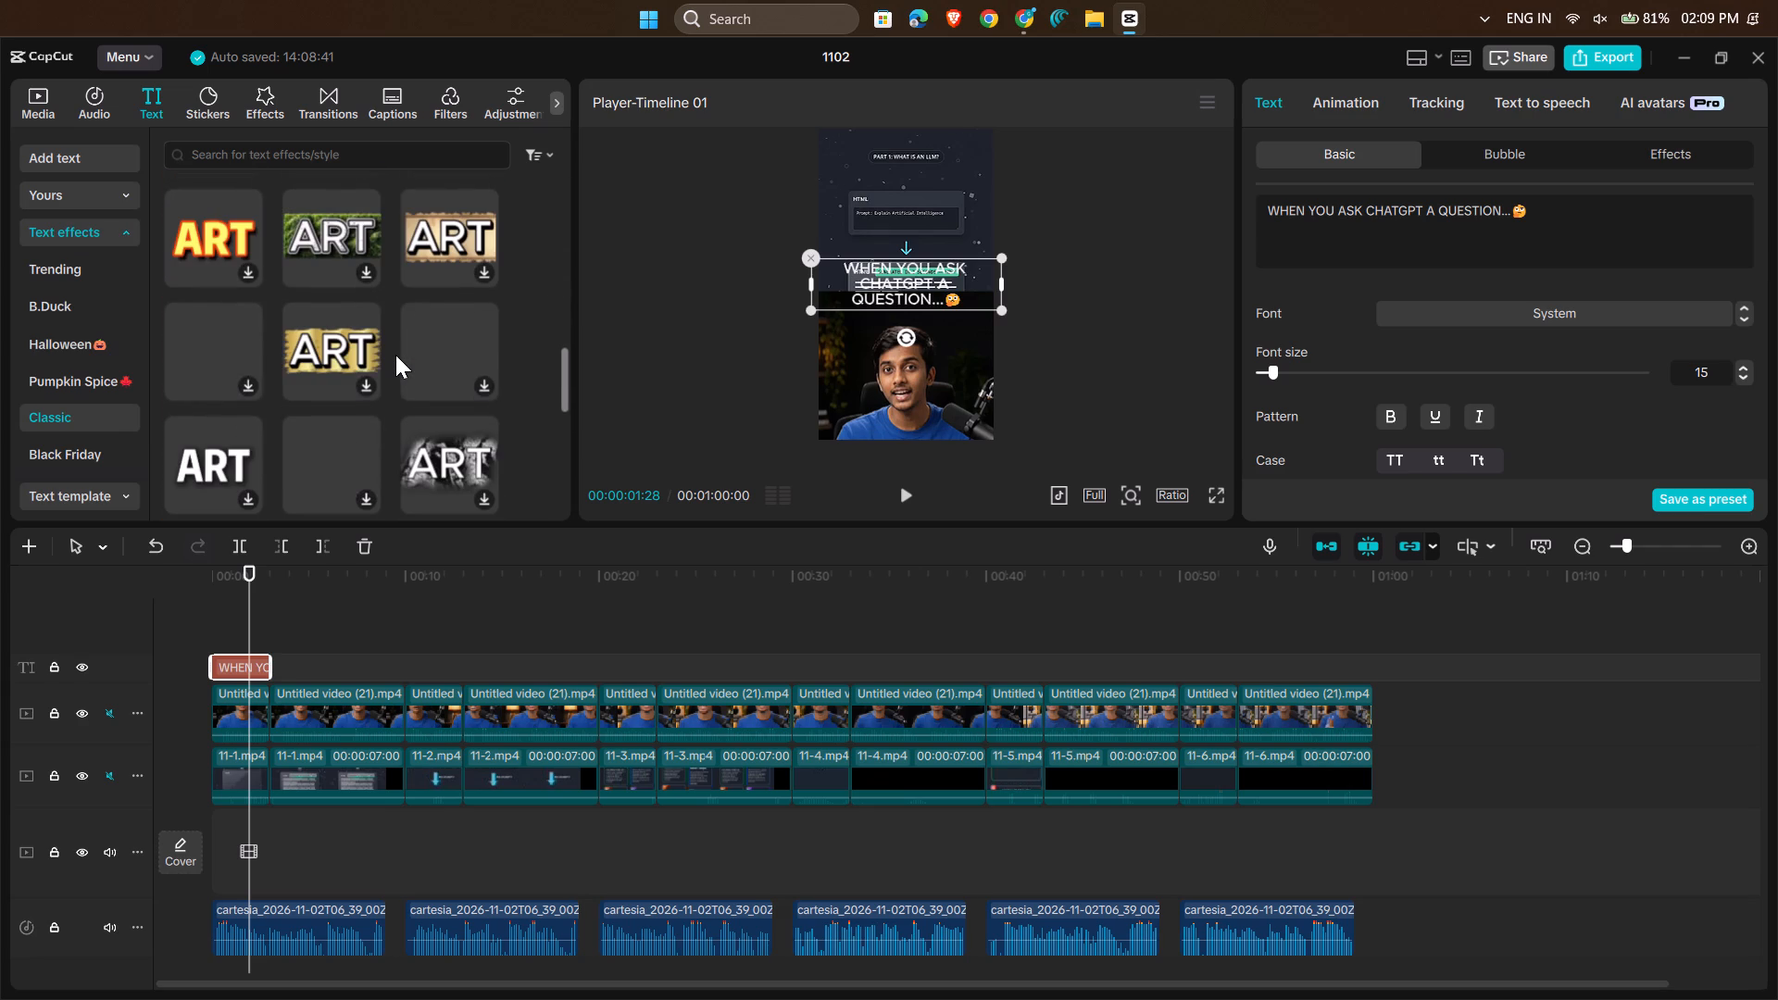
pyautogui.scroll(-1, 395, 355)
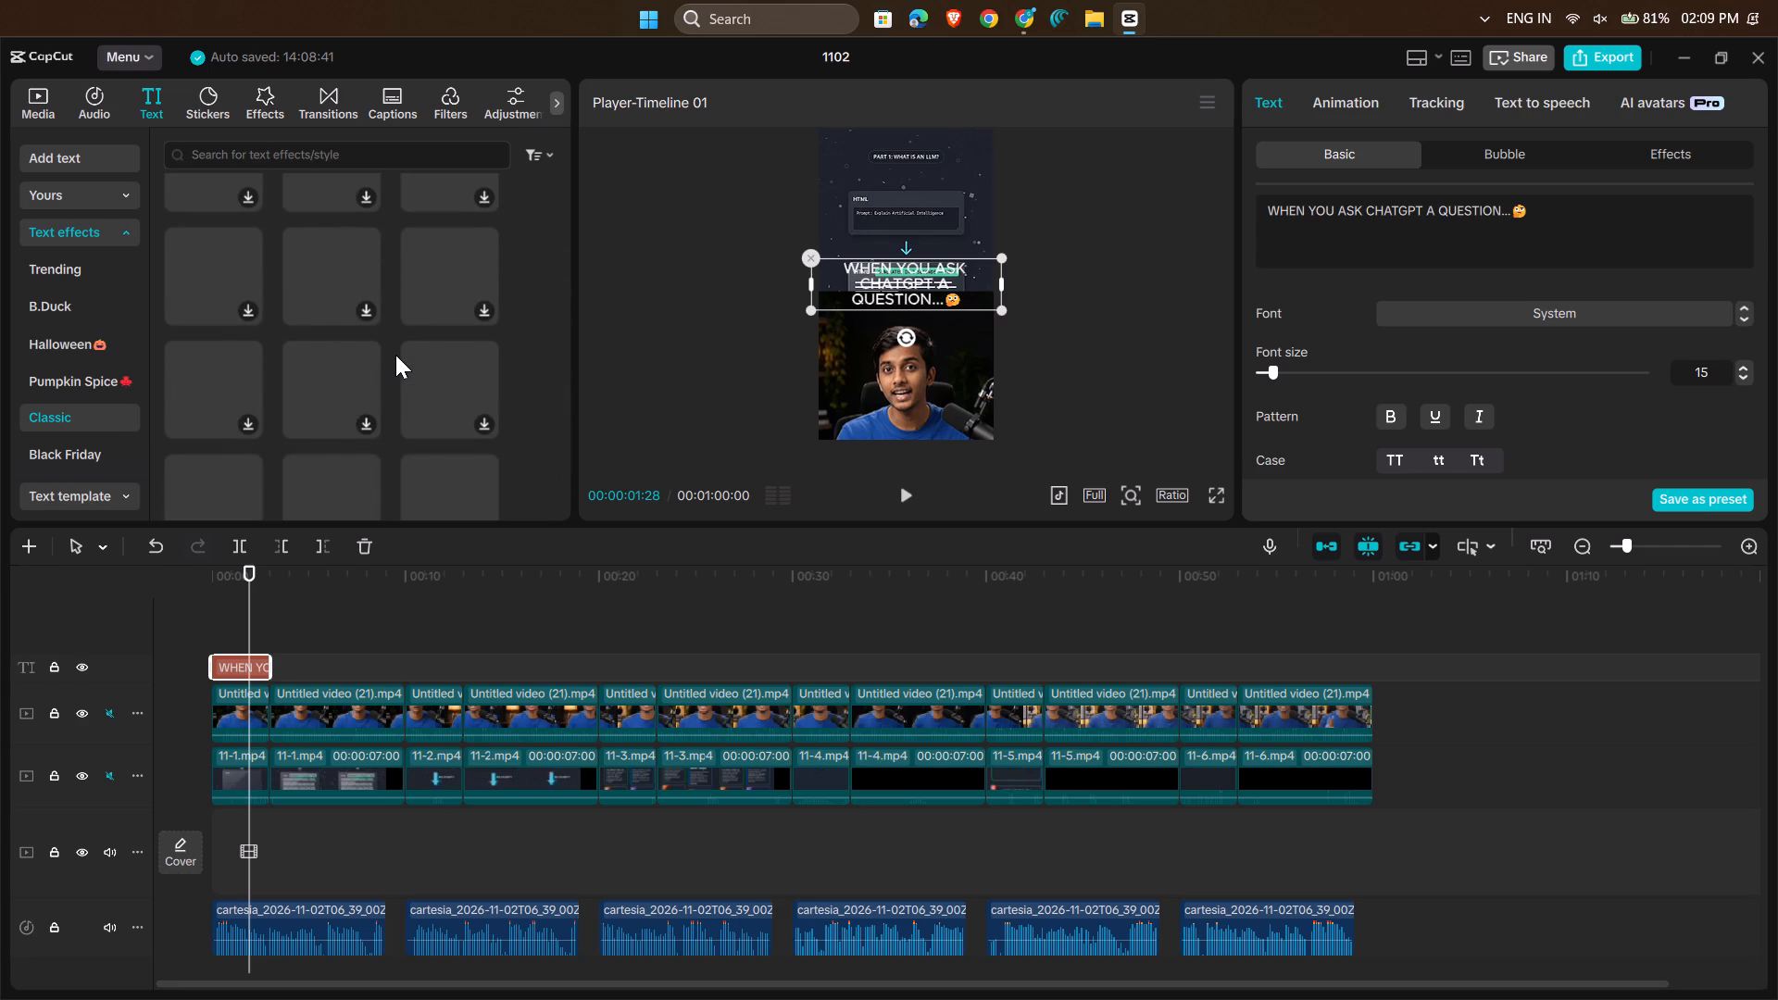
pyautogui.scroll(3, 395, 355)
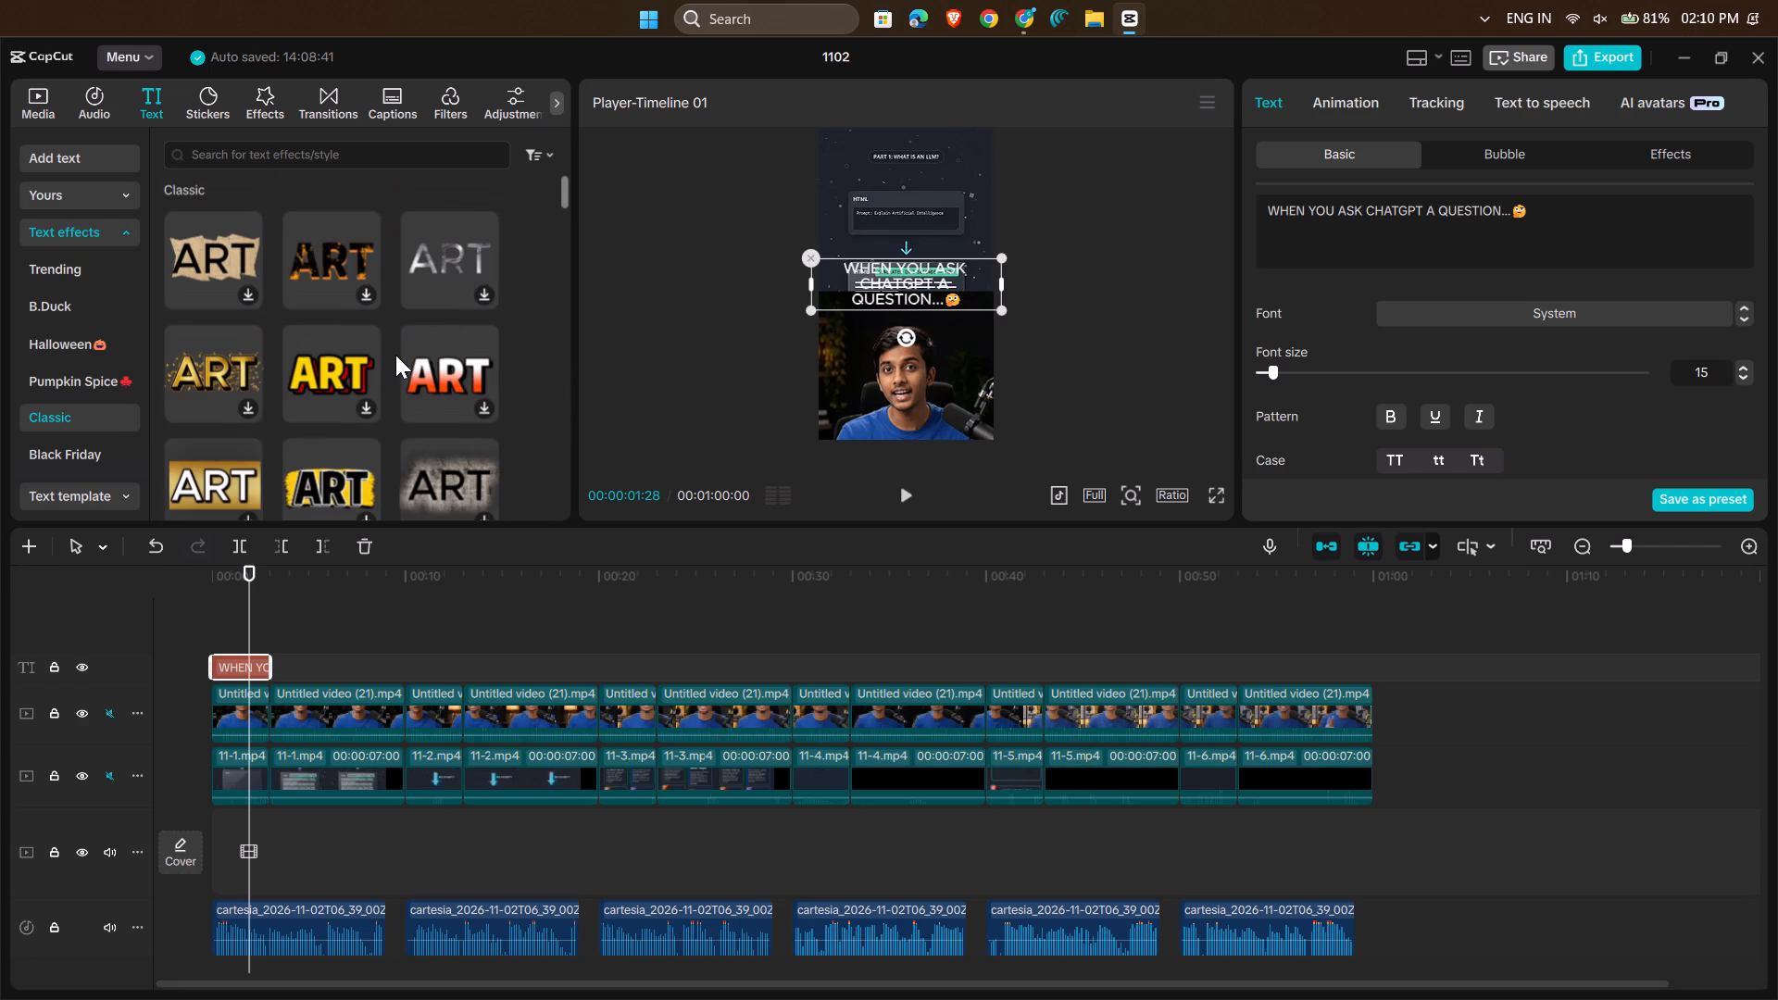
# Download the torn-paper text effect from the Classic category and add it to the timeline as a text clip at 00:00:01:28.
pyautogui.click(233, 248)
pyautogui.click(244, 289)
pyautogui.doubleClick(235, 261)
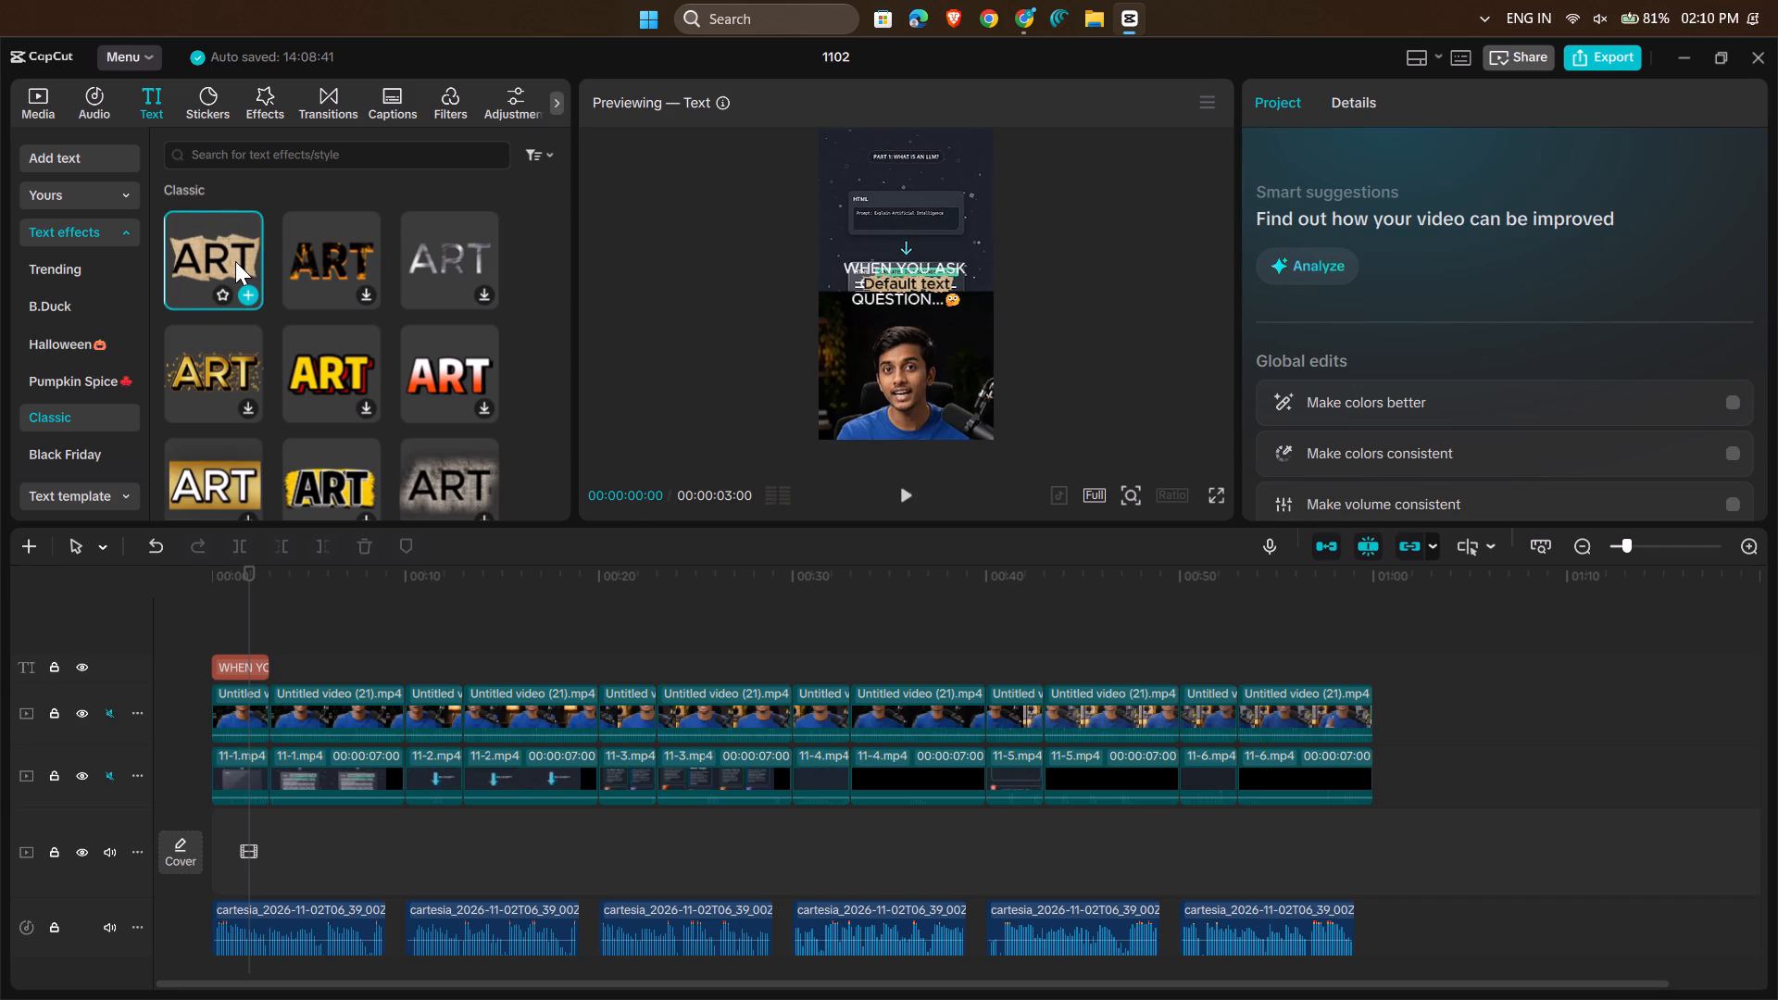
pyautogui.click(894, 285)
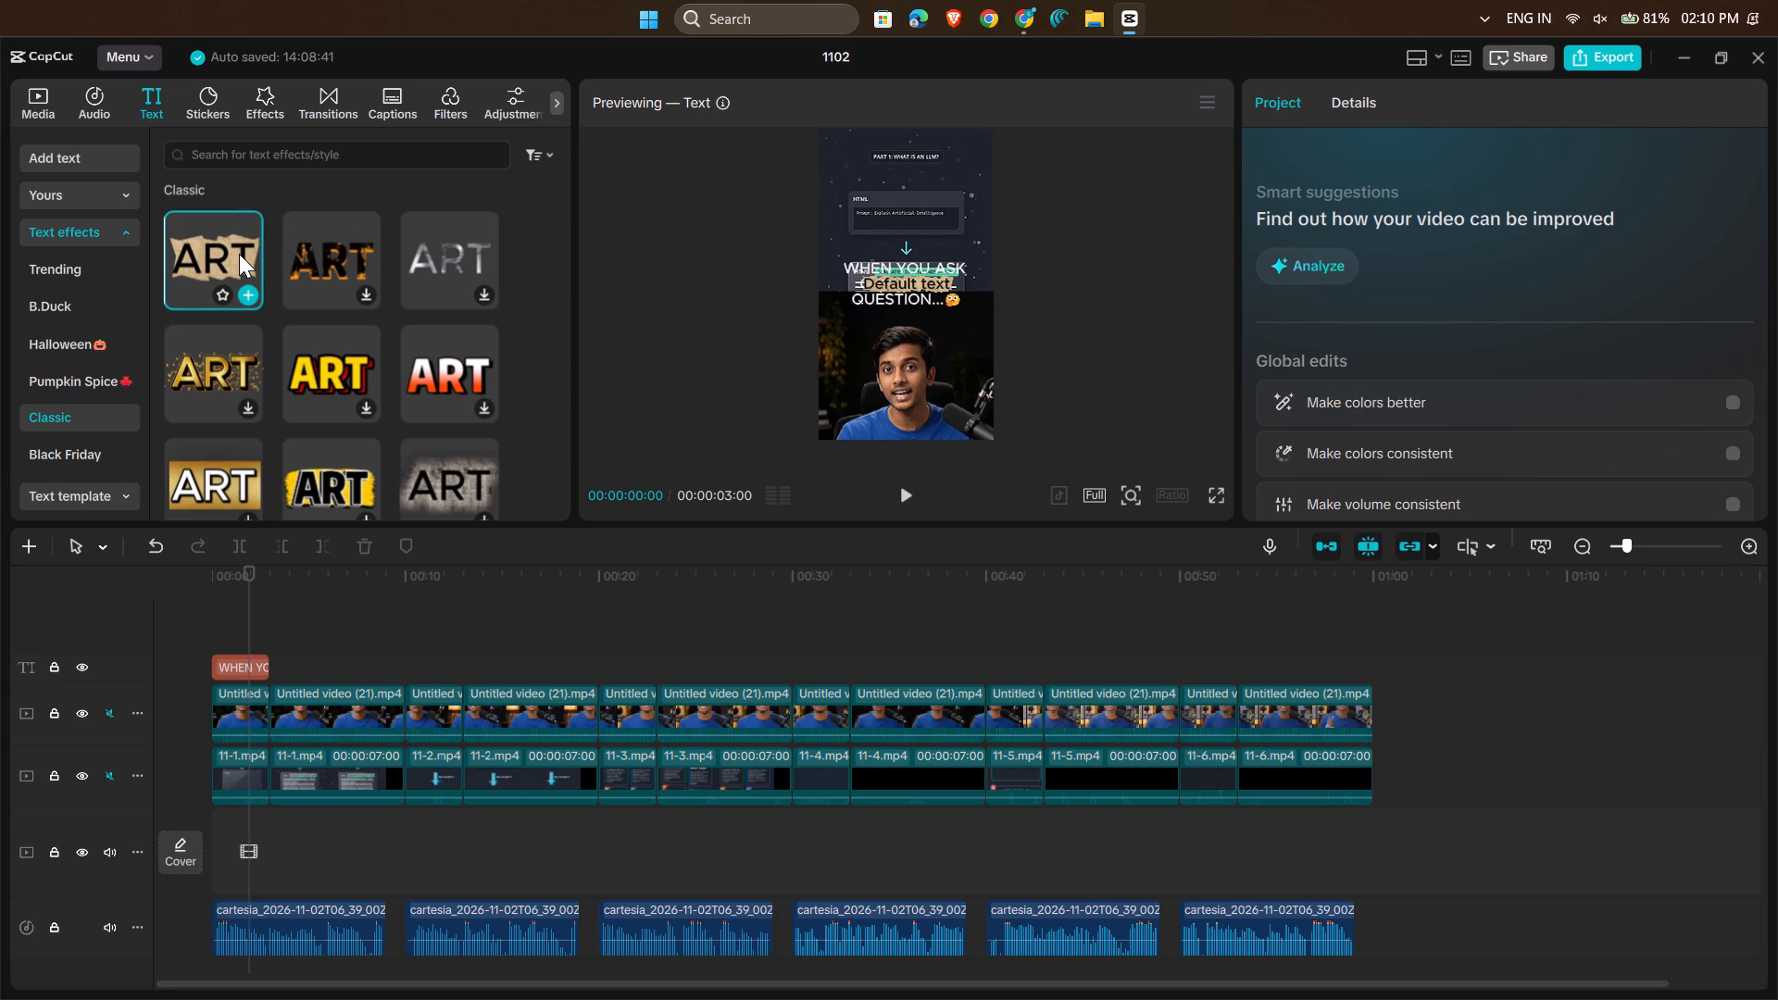
pyautogui.click(239, 254)
pyautogui.click(244, 292)
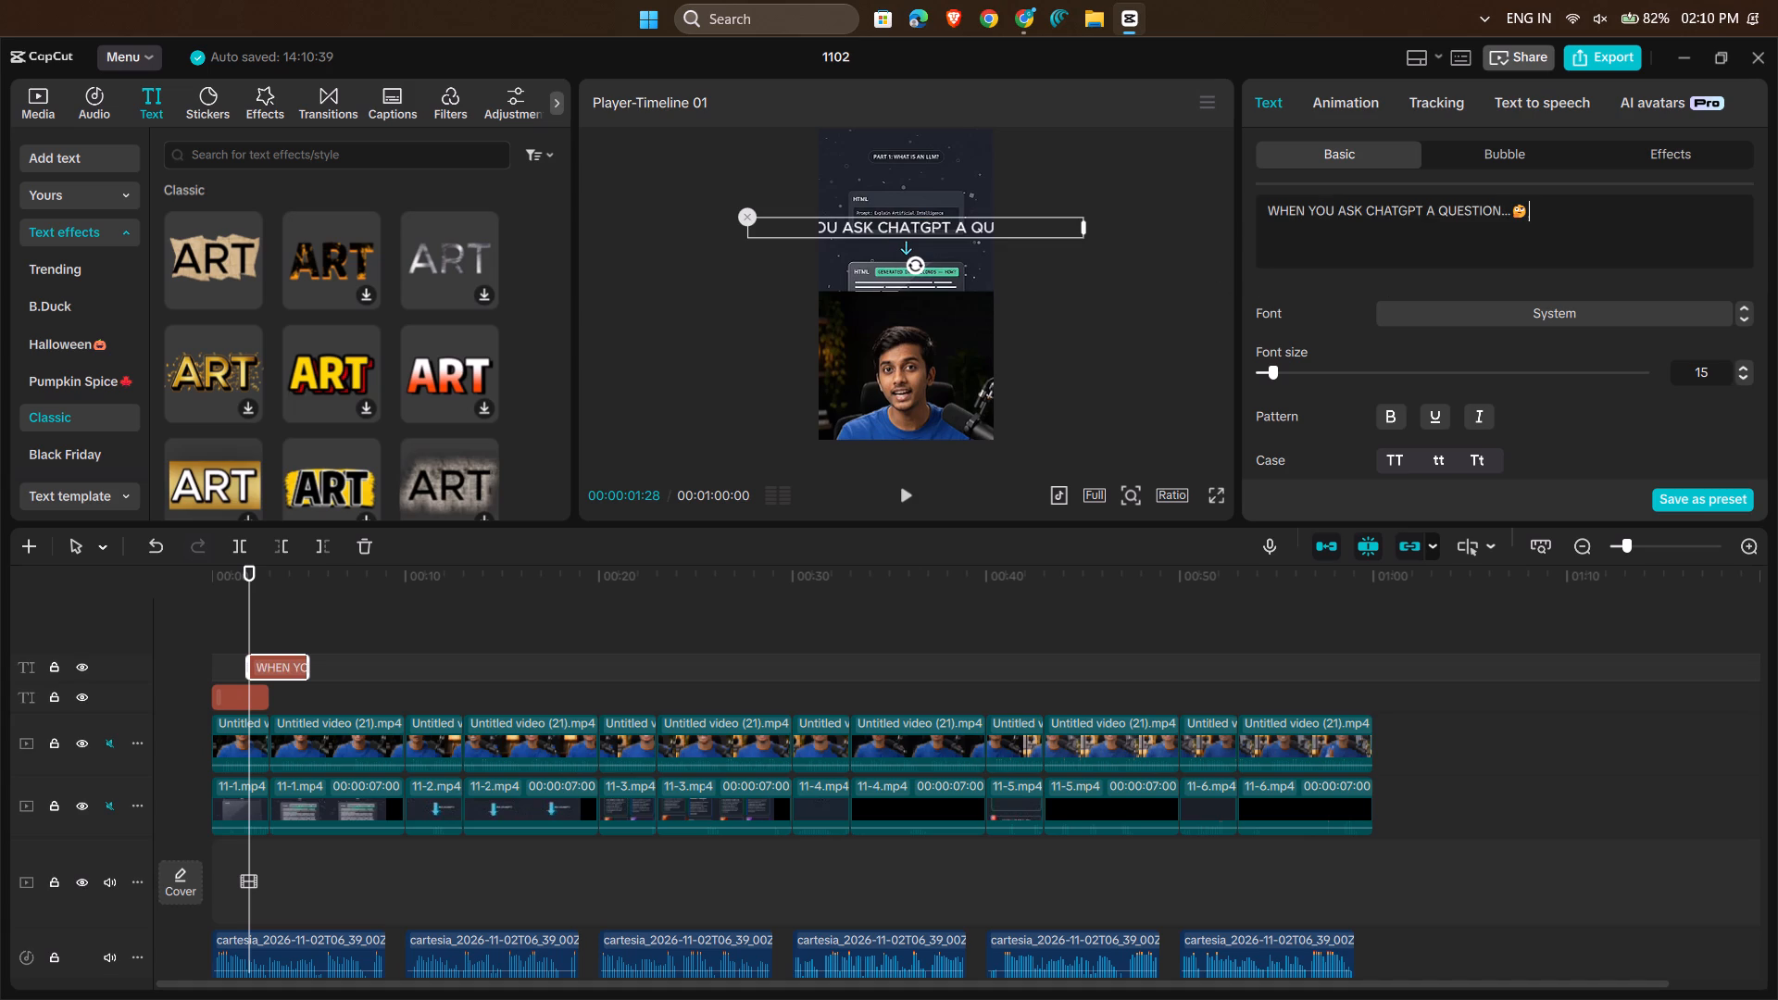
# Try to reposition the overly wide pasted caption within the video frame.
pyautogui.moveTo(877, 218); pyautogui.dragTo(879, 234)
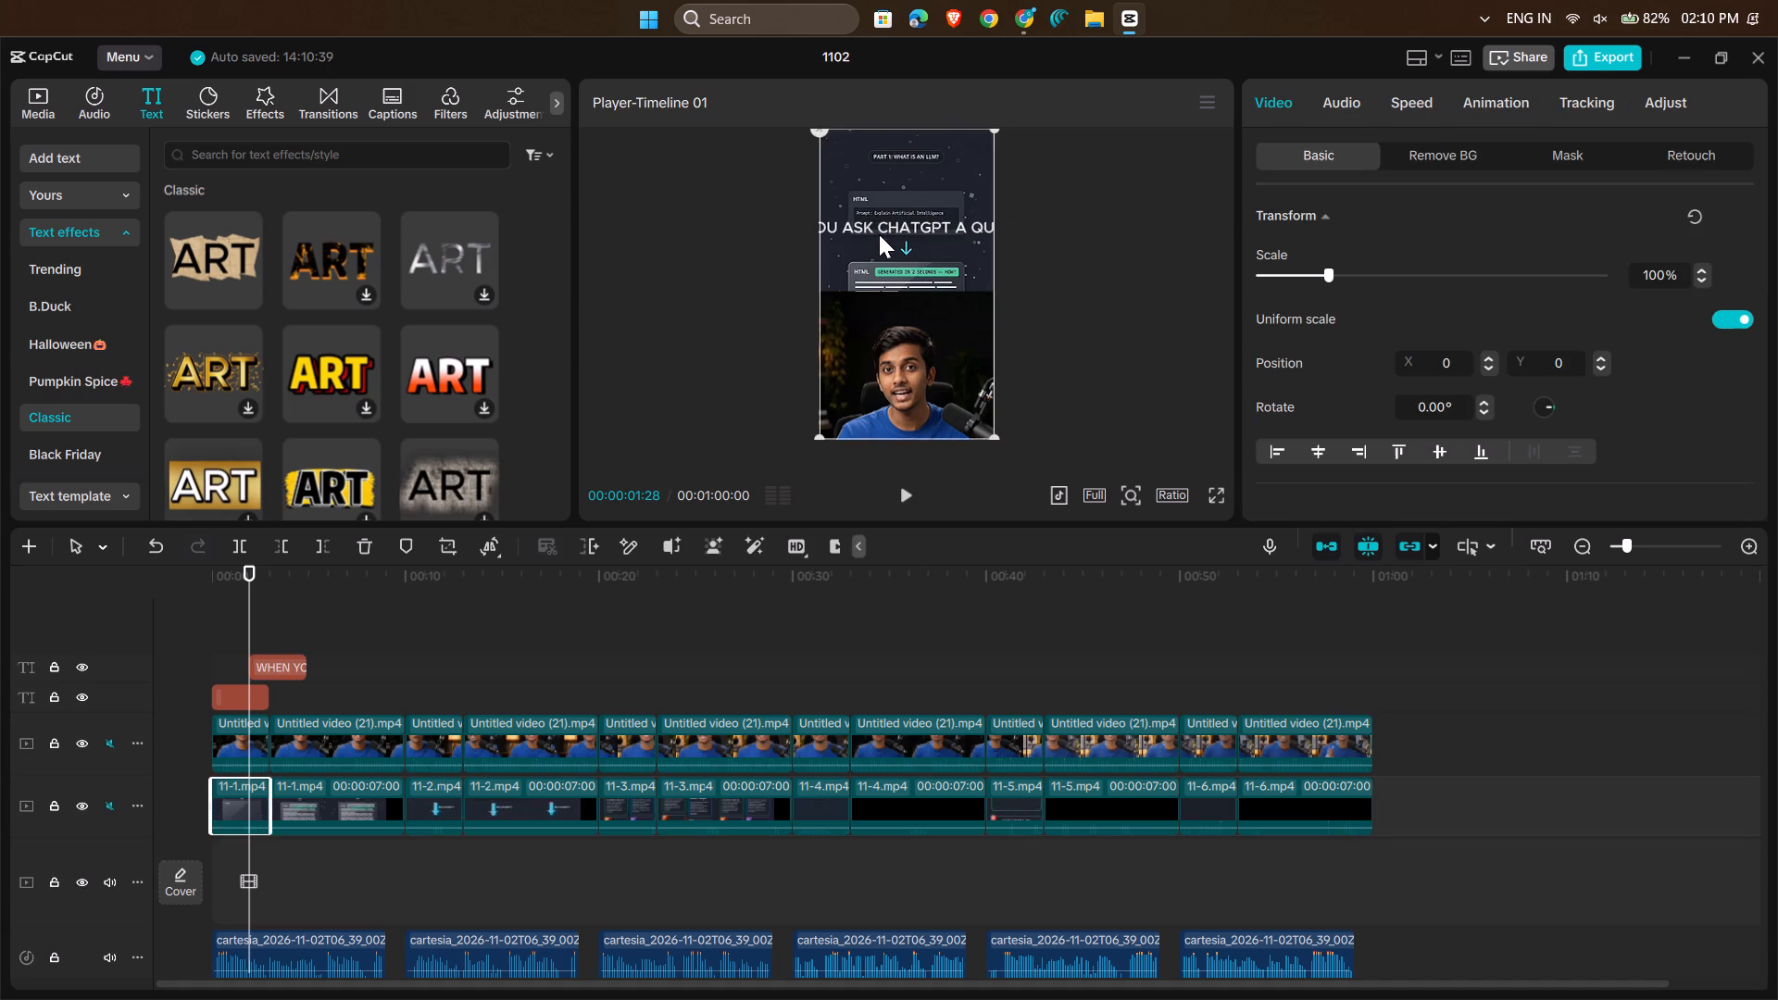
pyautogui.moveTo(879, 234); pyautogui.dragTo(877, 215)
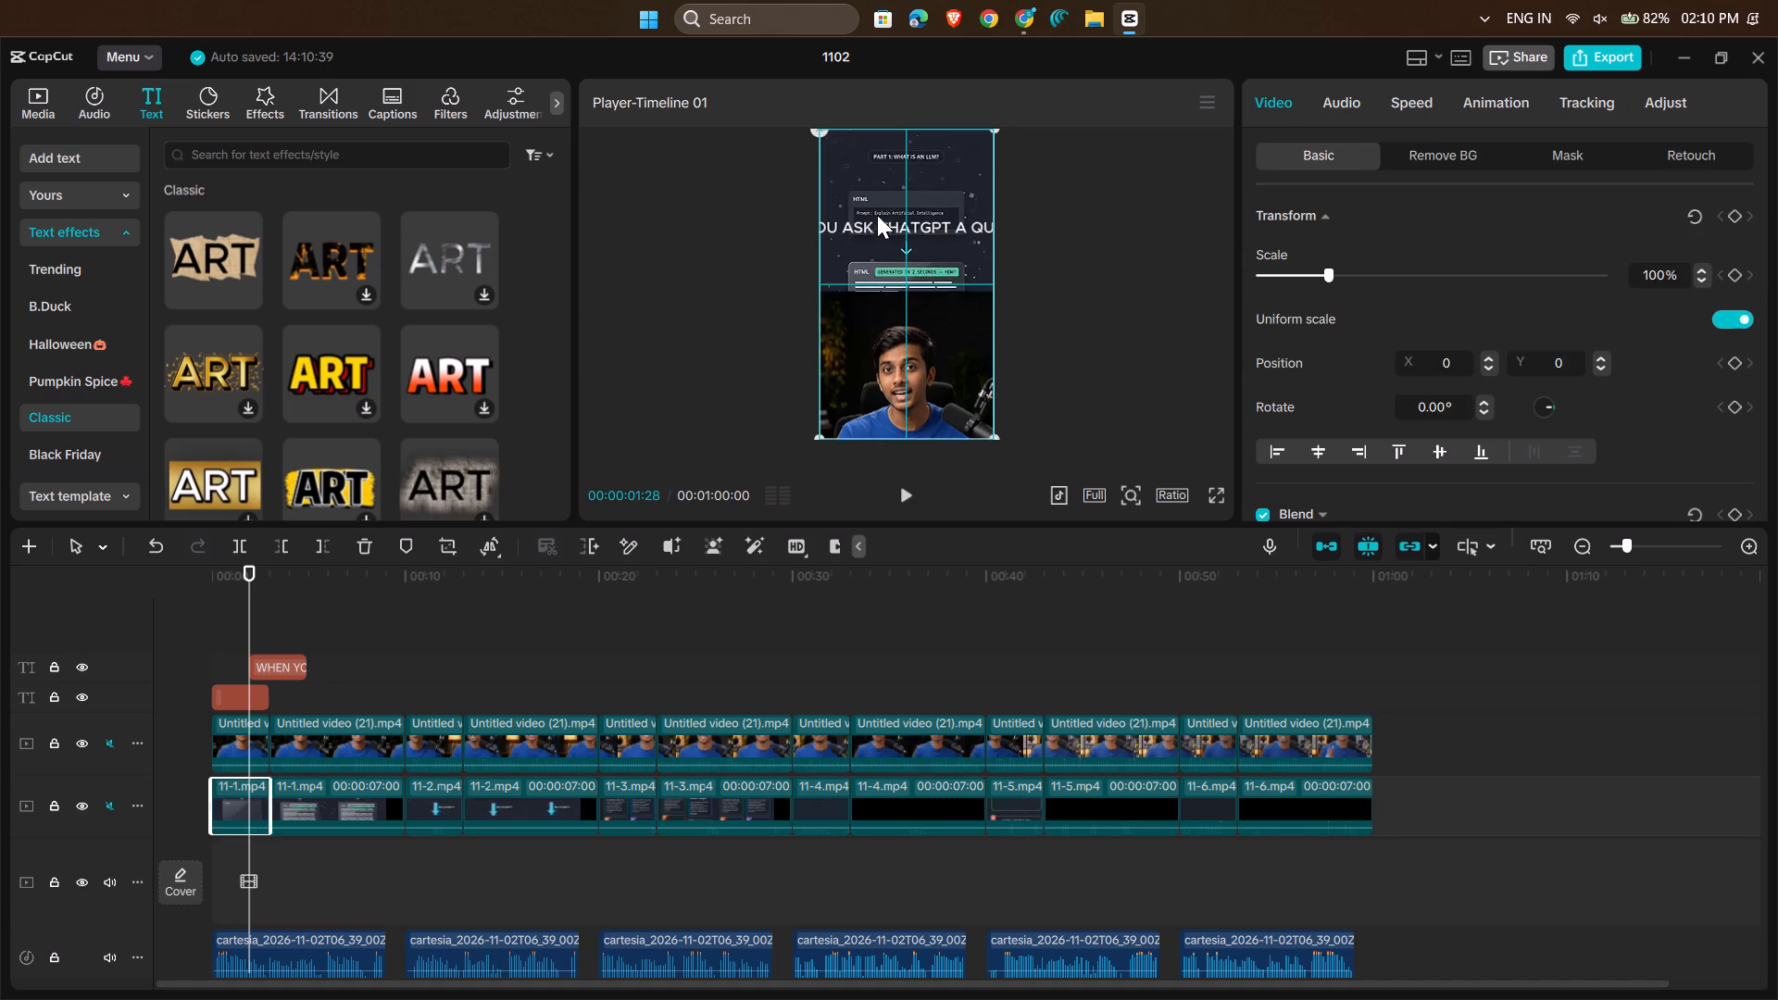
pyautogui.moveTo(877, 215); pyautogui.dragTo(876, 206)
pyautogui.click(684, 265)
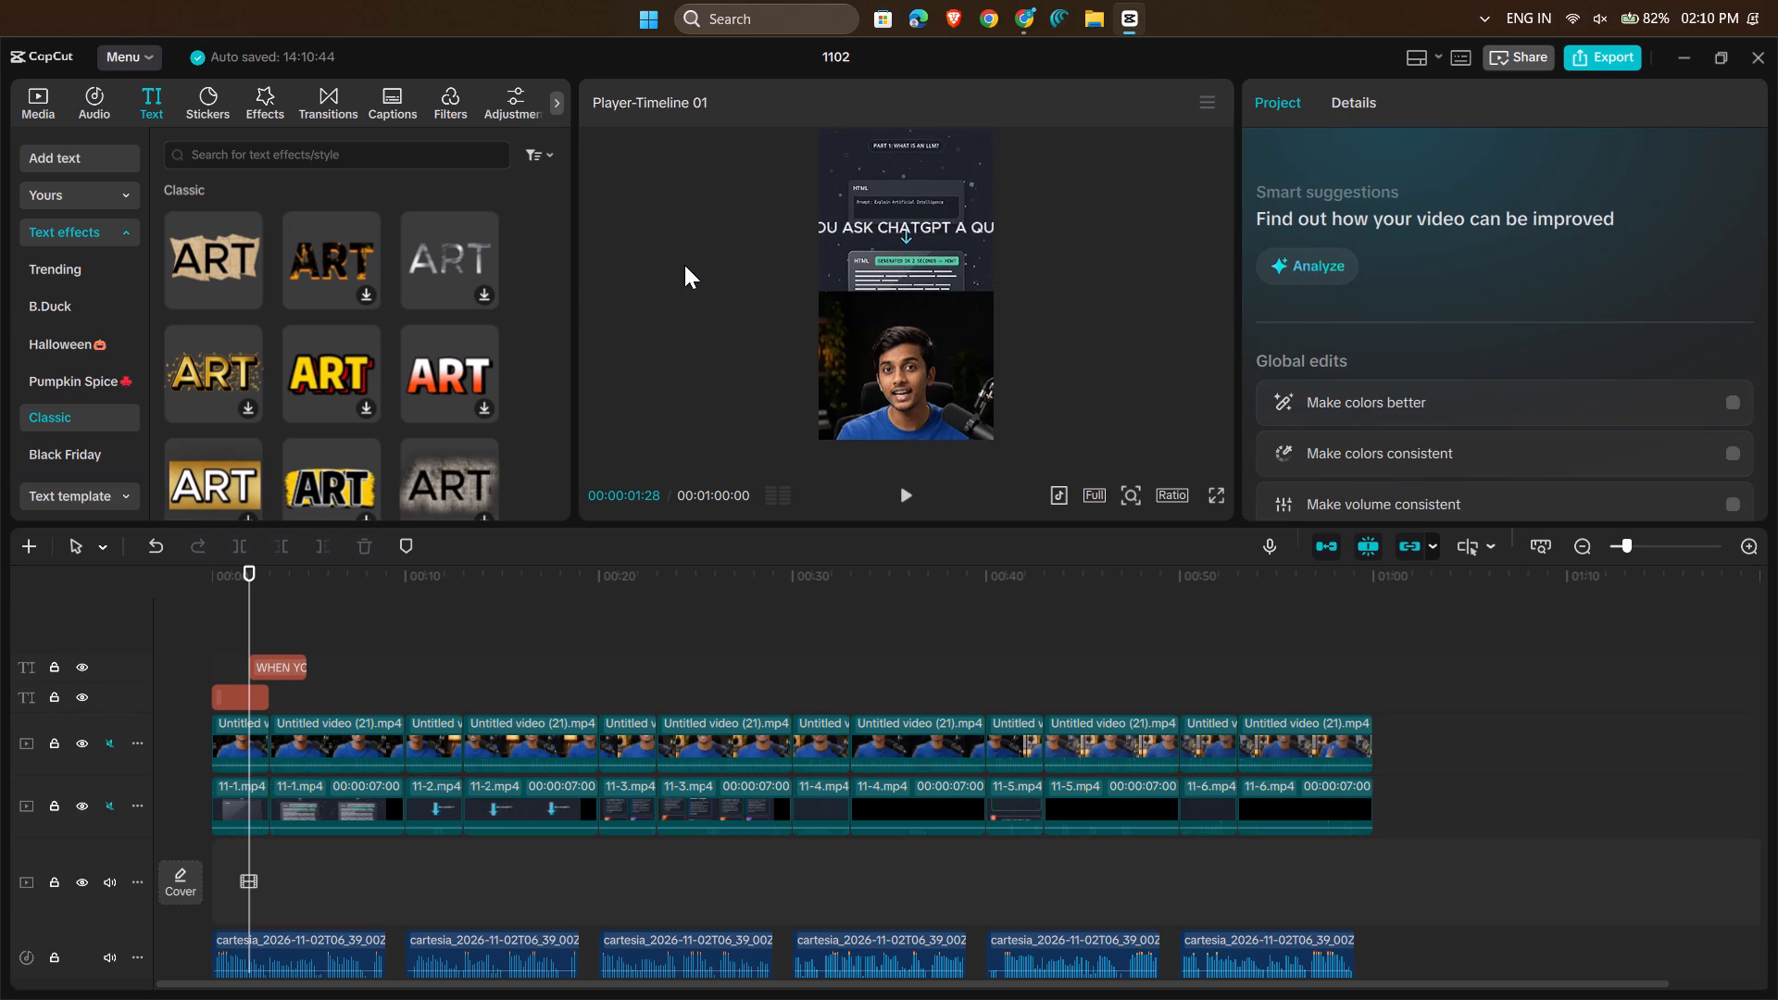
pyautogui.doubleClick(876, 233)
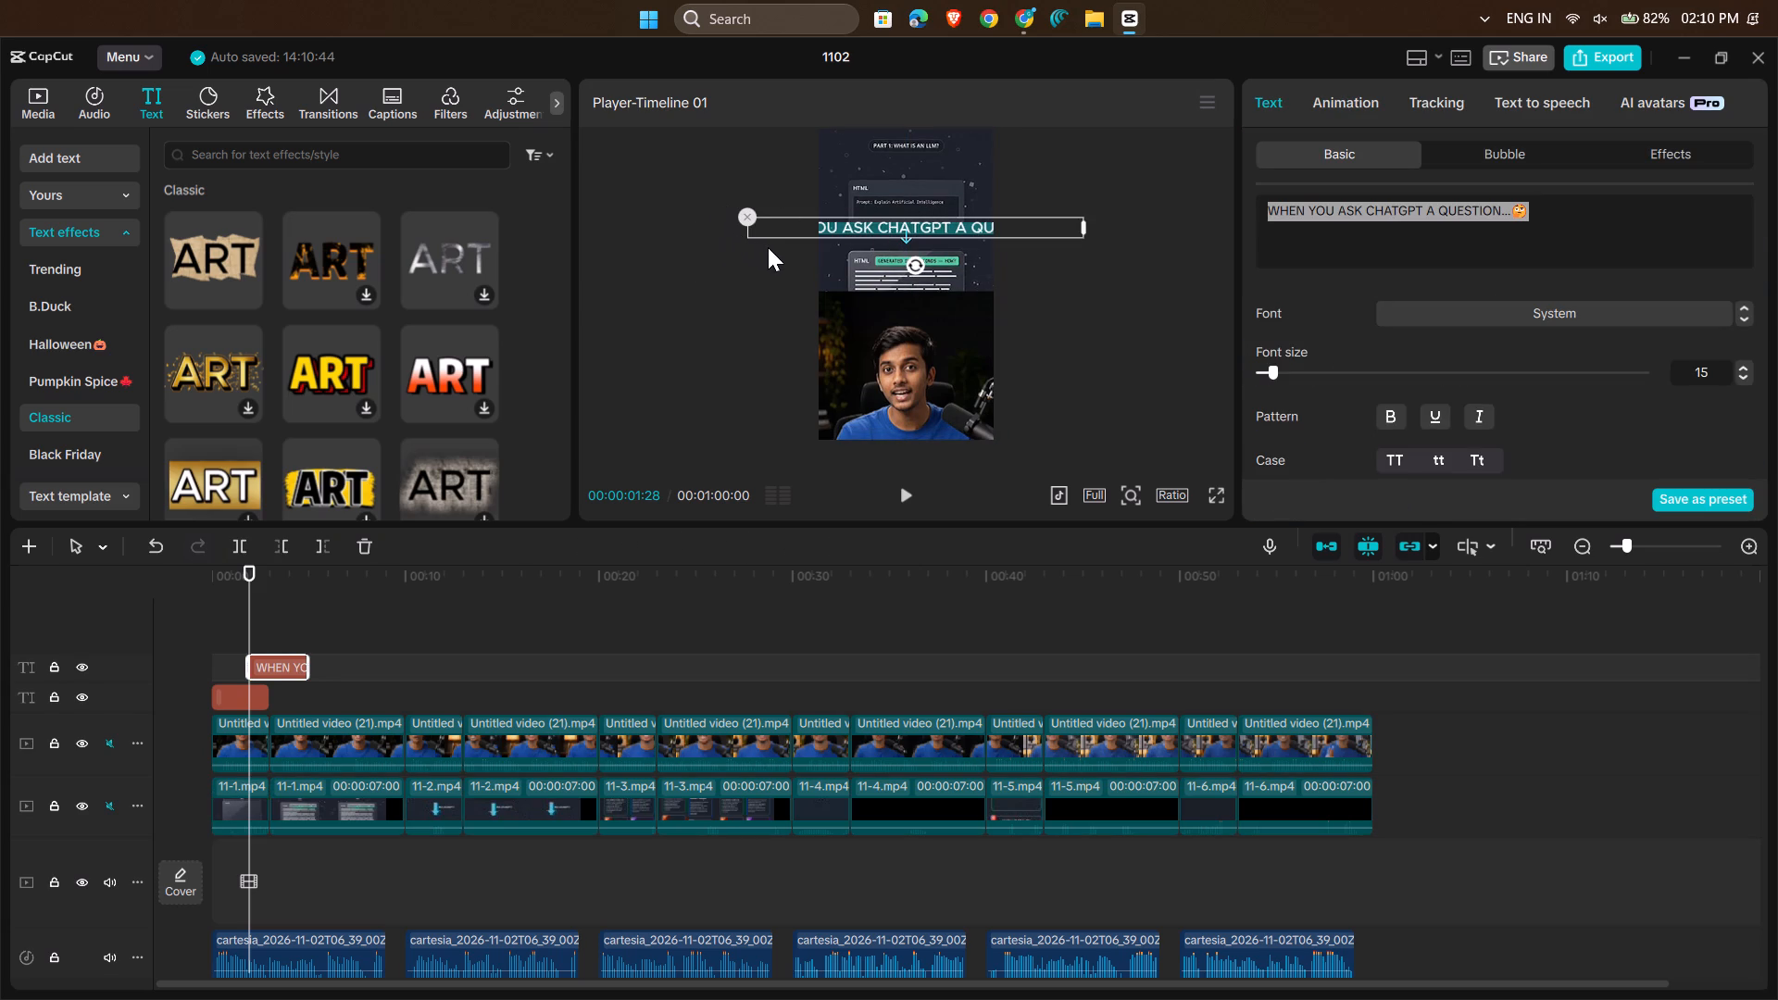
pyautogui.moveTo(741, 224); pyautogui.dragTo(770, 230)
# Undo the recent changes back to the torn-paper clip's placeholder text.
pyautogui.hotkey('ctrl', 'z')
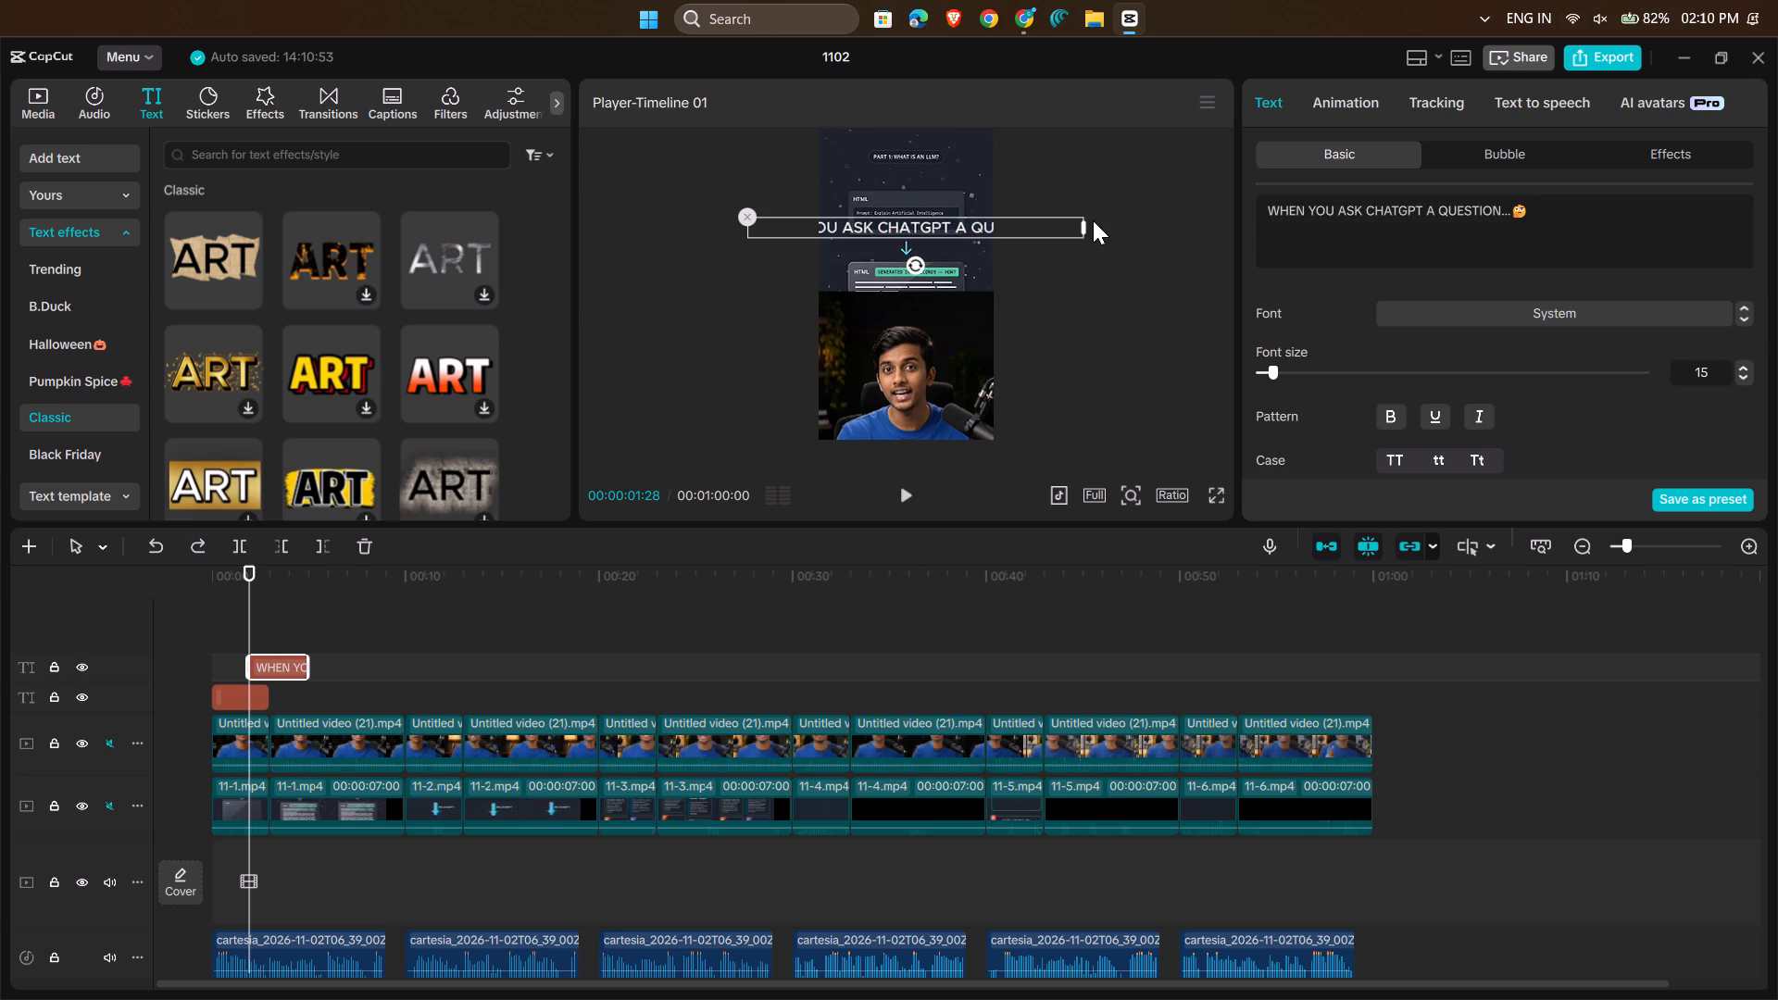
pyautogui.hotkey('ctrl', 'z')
# Replace the entire placeholder text with the copied "WHEN YOU ASK CHATGPT A QUESTION..." wording and its emoji.
pyautogui.click(1405, 201)
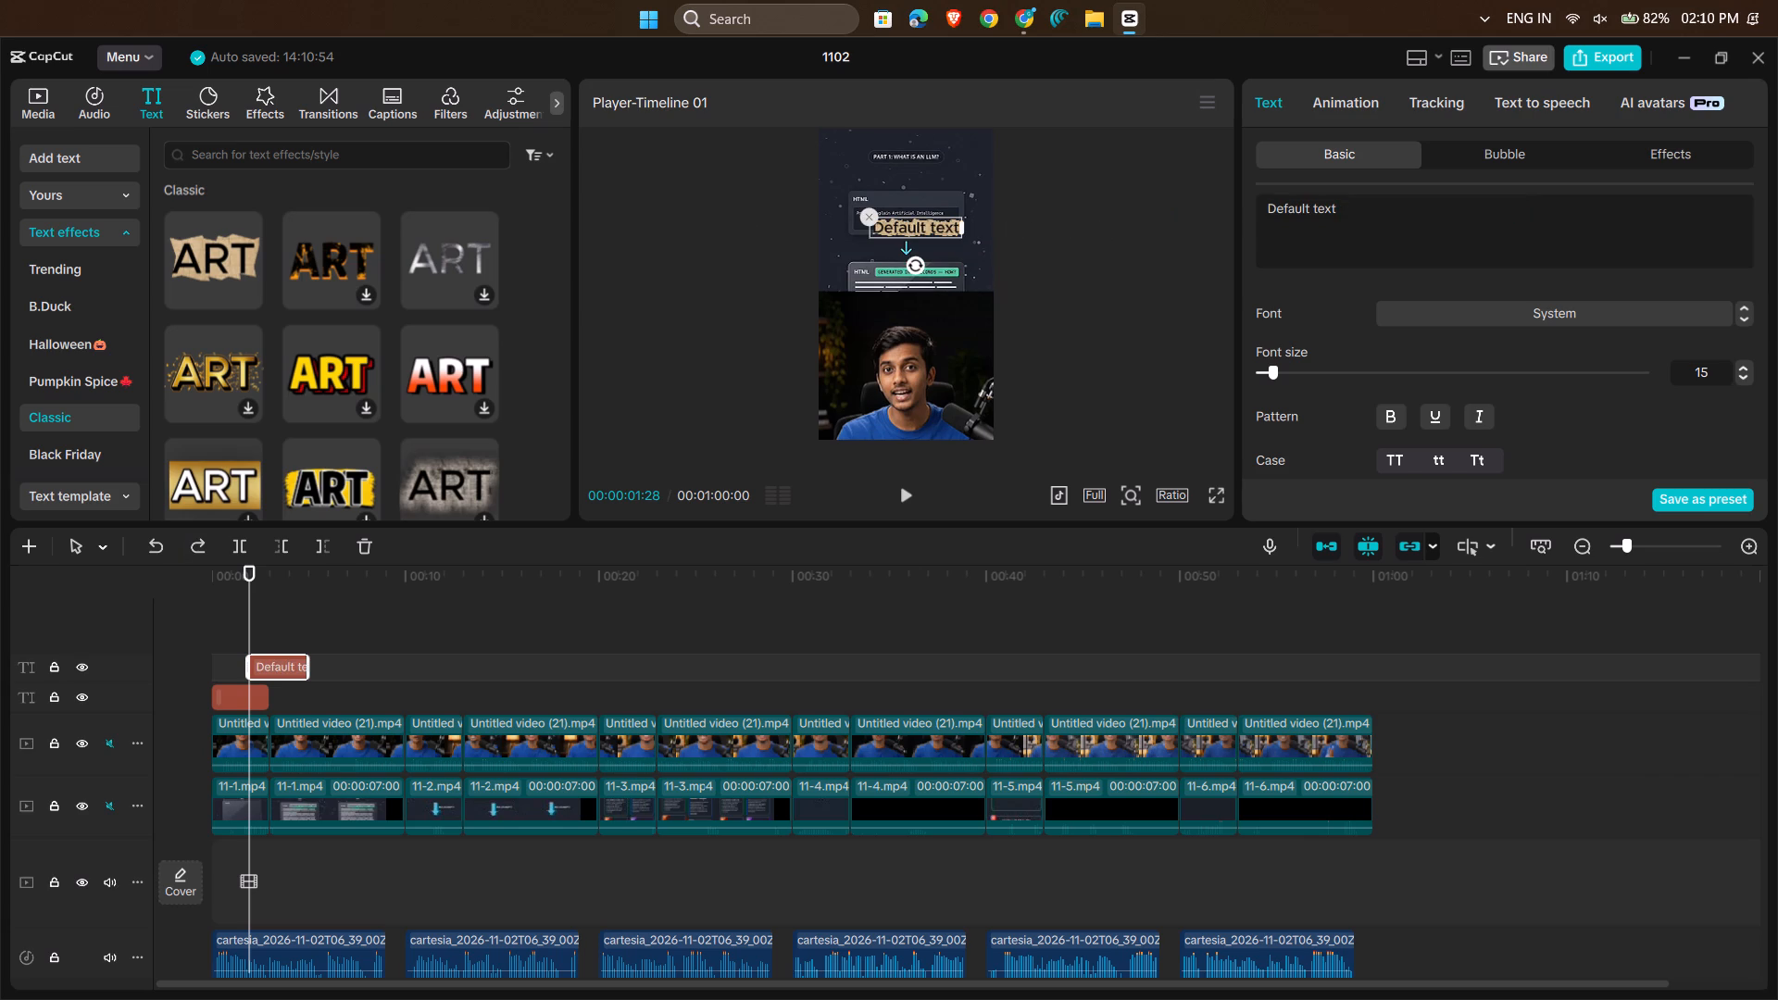
pyautogui.hotkey('ctrl', 'a')
pyautogui.hotkey('ctrl', 'v')
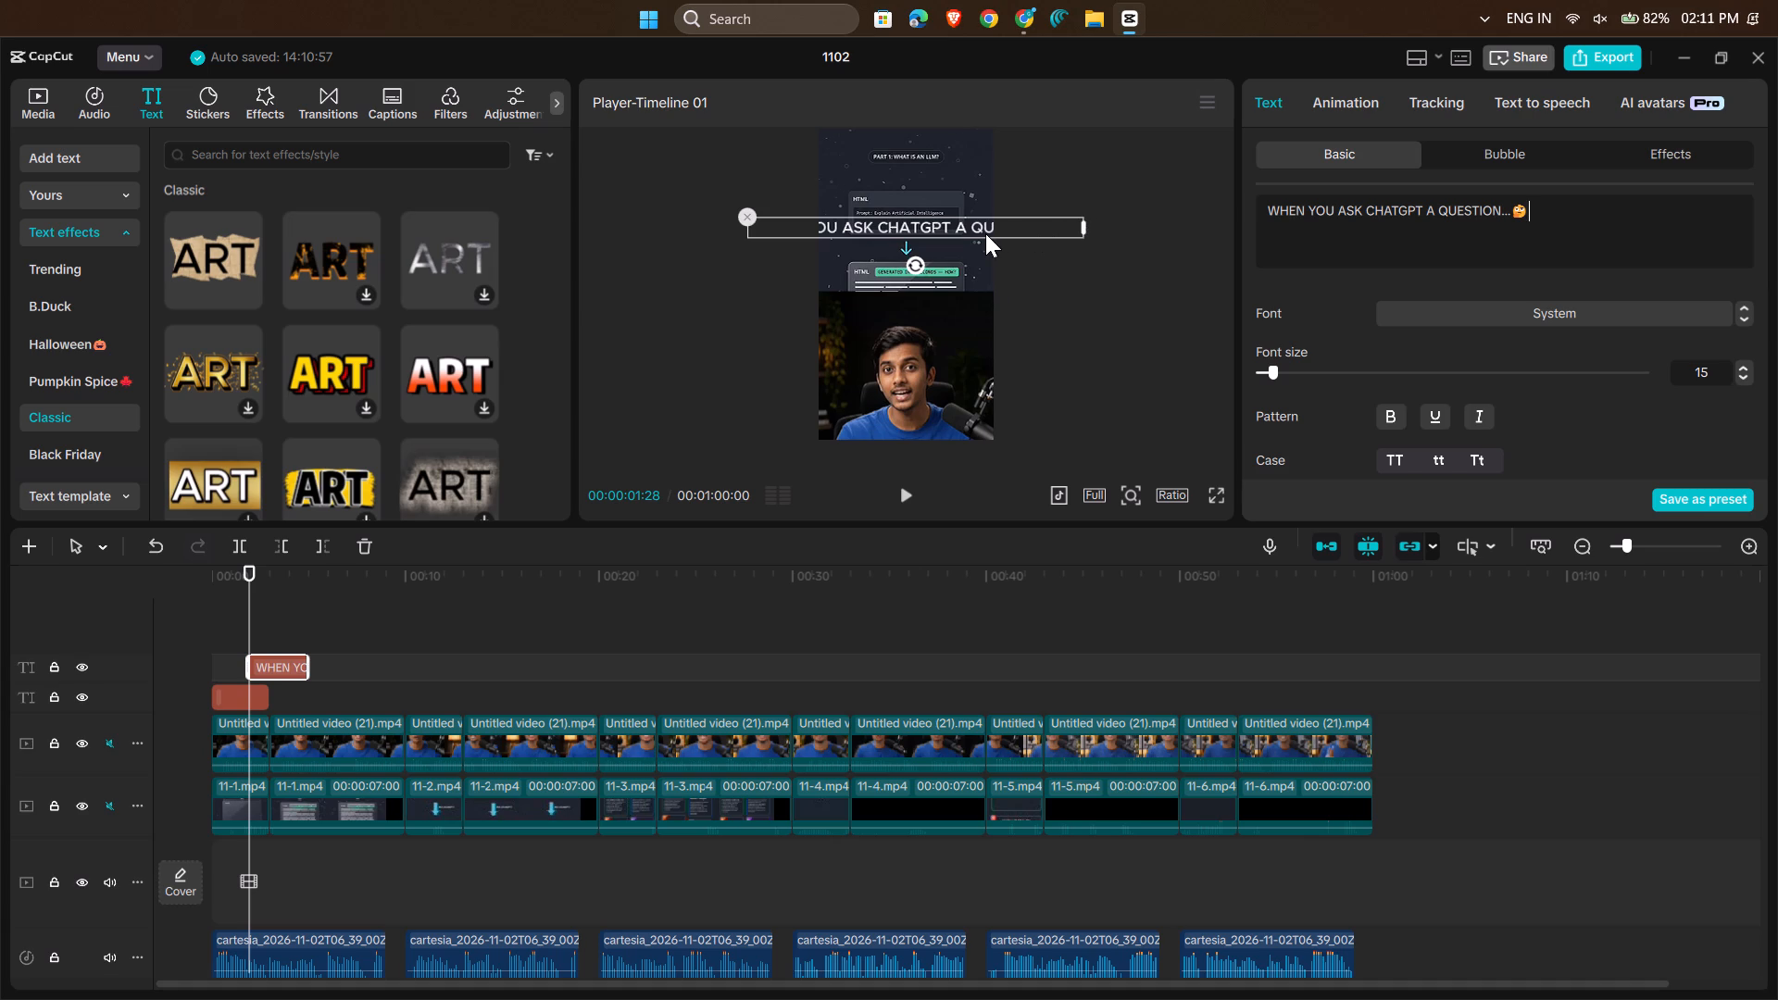
# Narrow the caption's text box in the preview so the wording wraps onto four lines.
pyautogui.click(1088, 227)
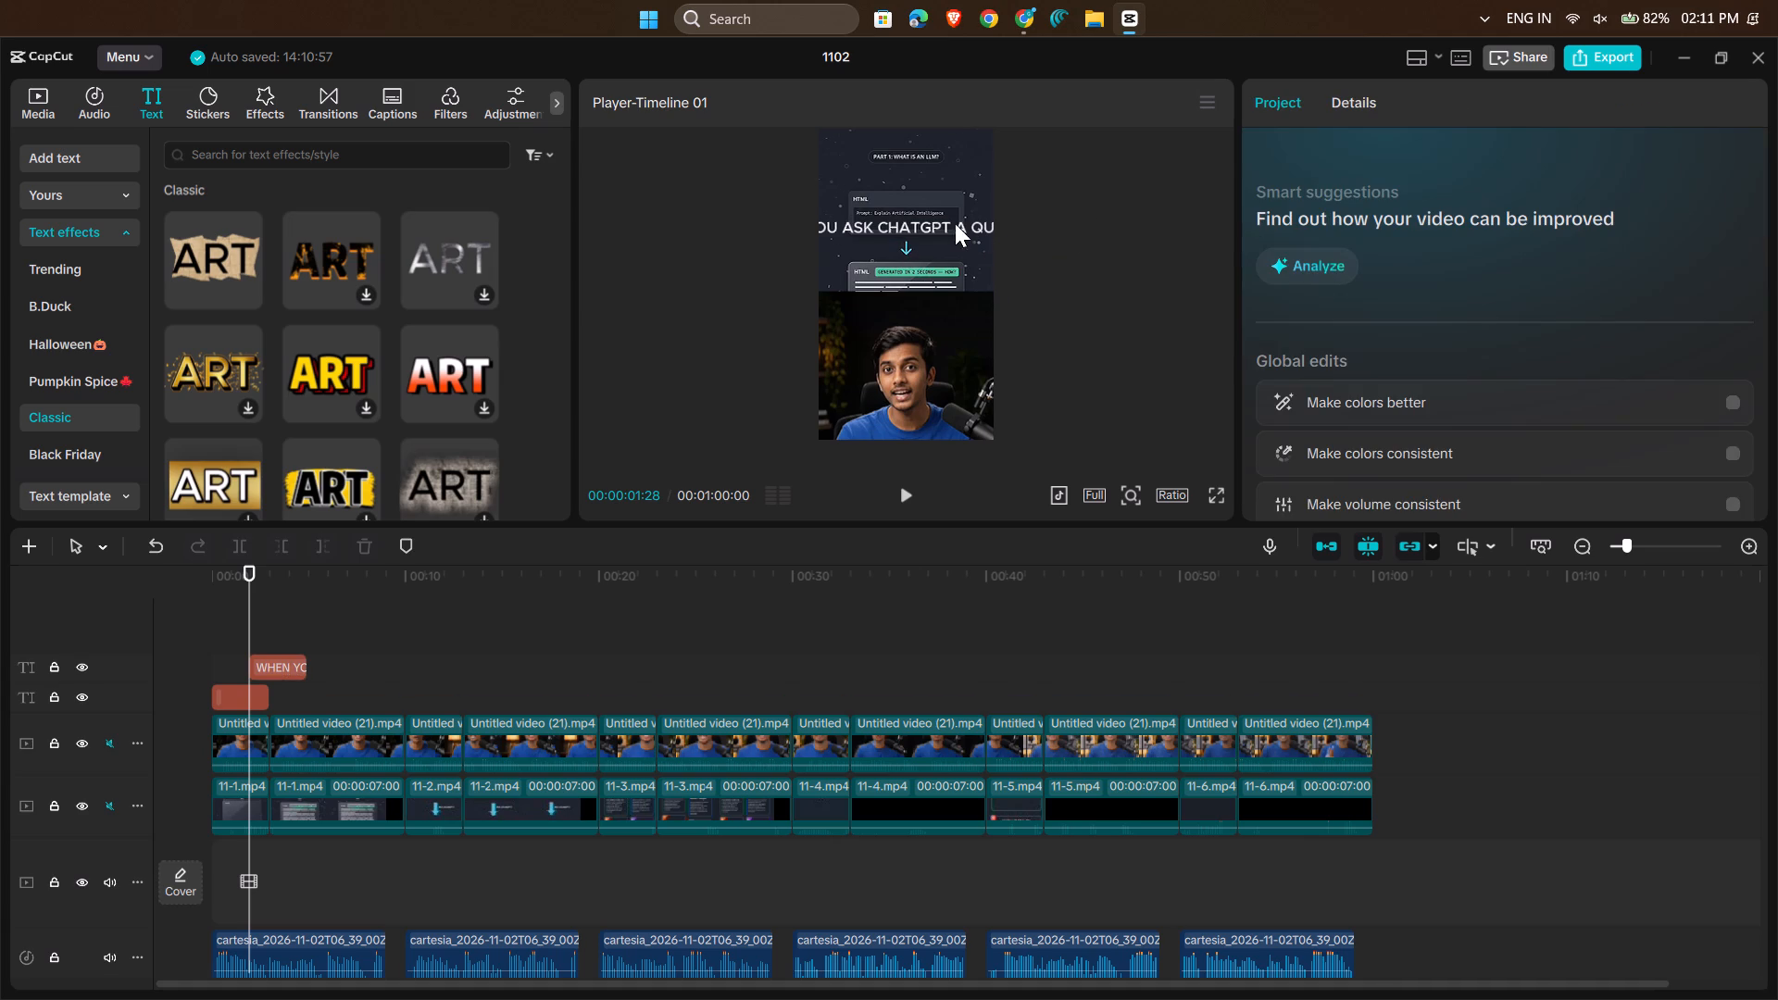
pyautogui.click(951, 222)
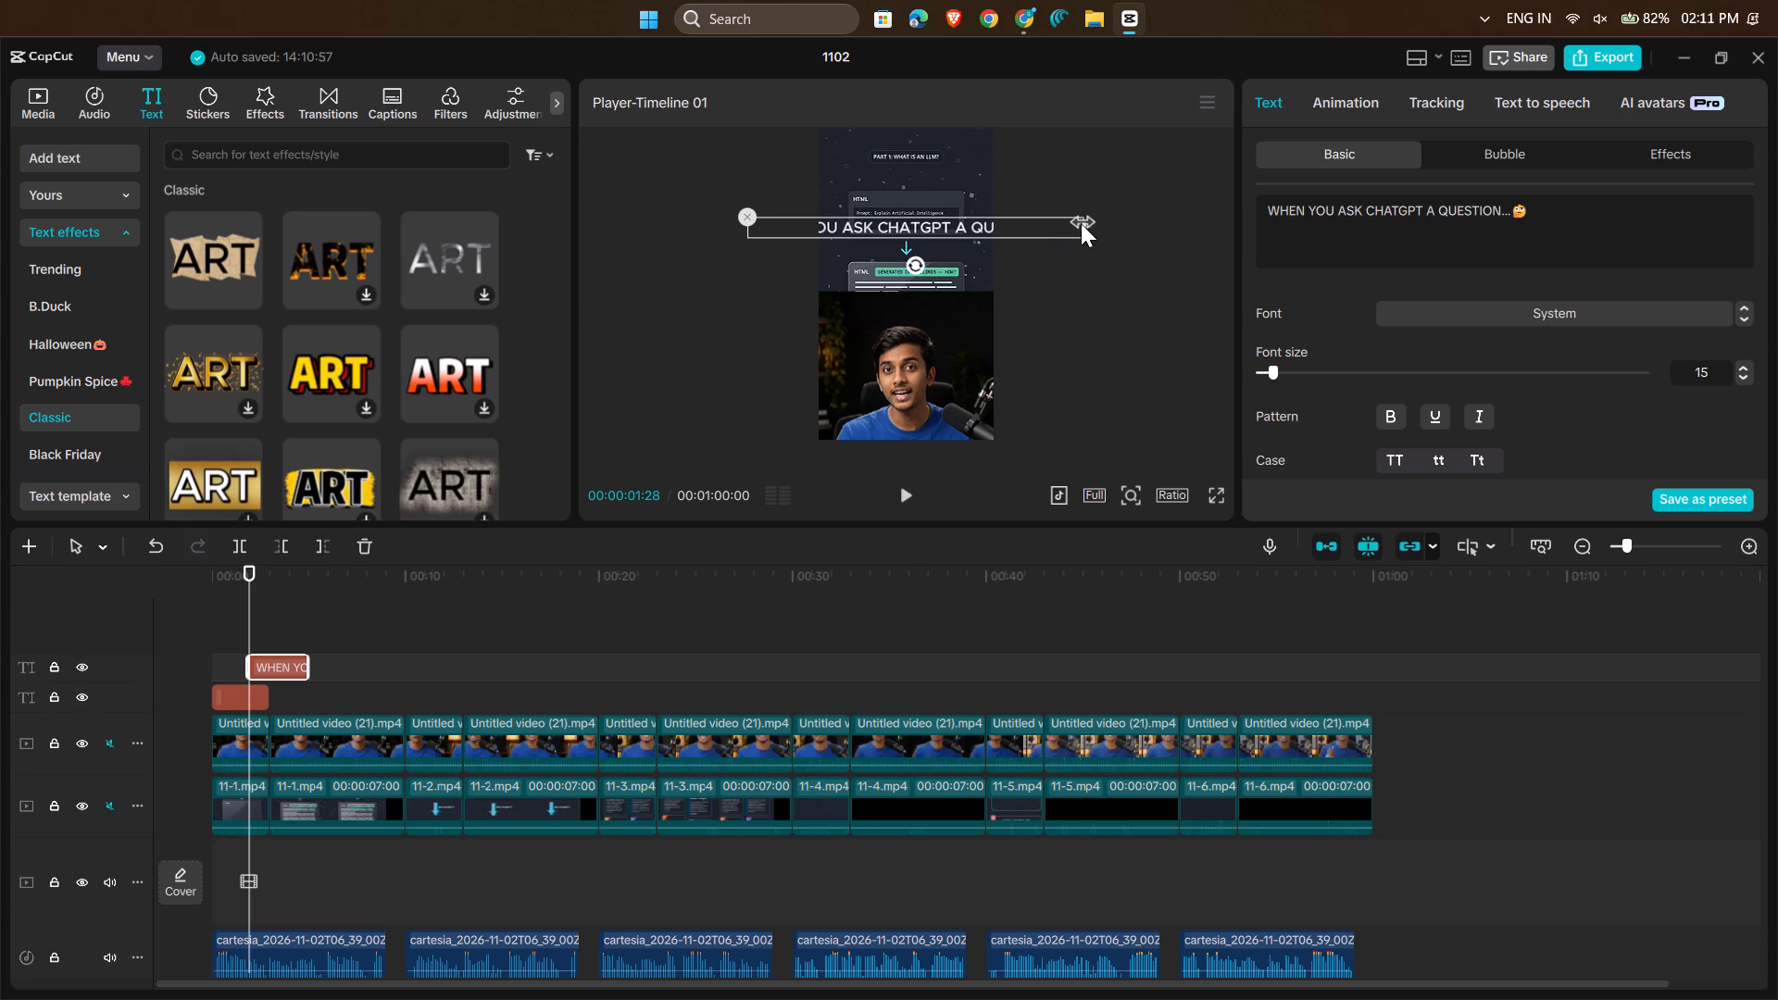
pyautogui.click(1080, 223)
pyautogui.click(1080, 222)
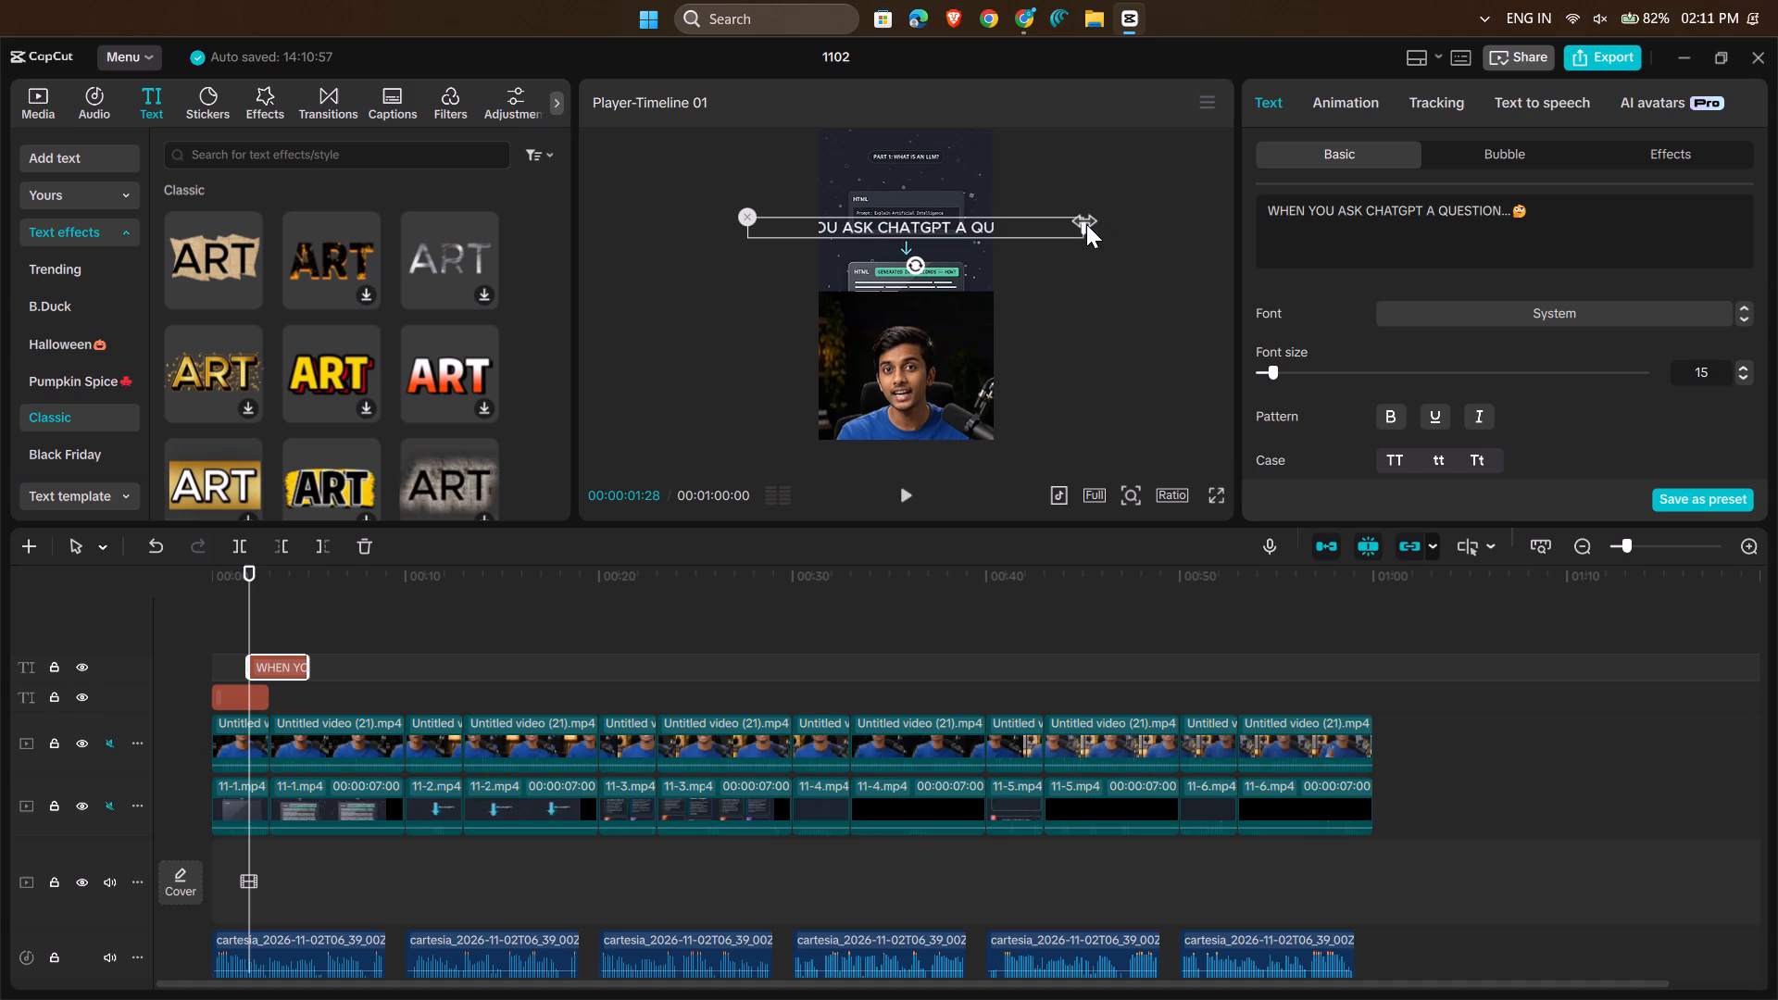
pyautogui.click(1079, 224)
pyautogui.moveTo(1079, 224); pyautogui.dragTo(931, 227)
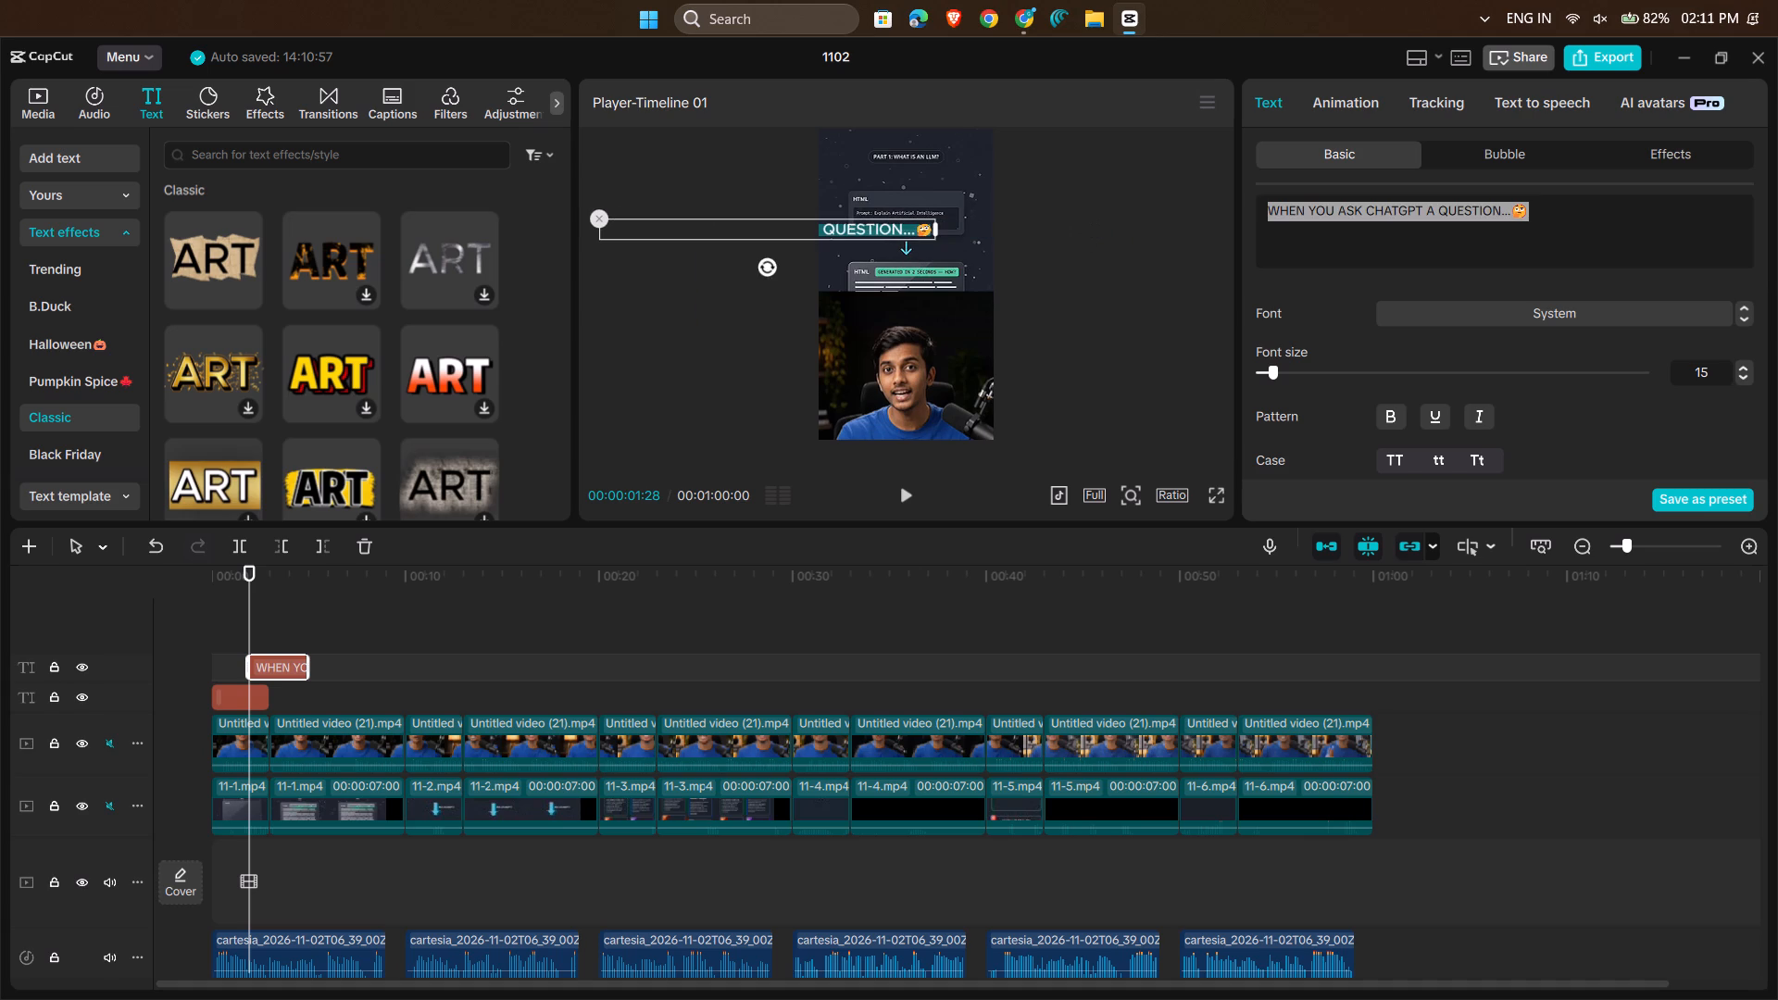
pyautogui.click(932, 230)
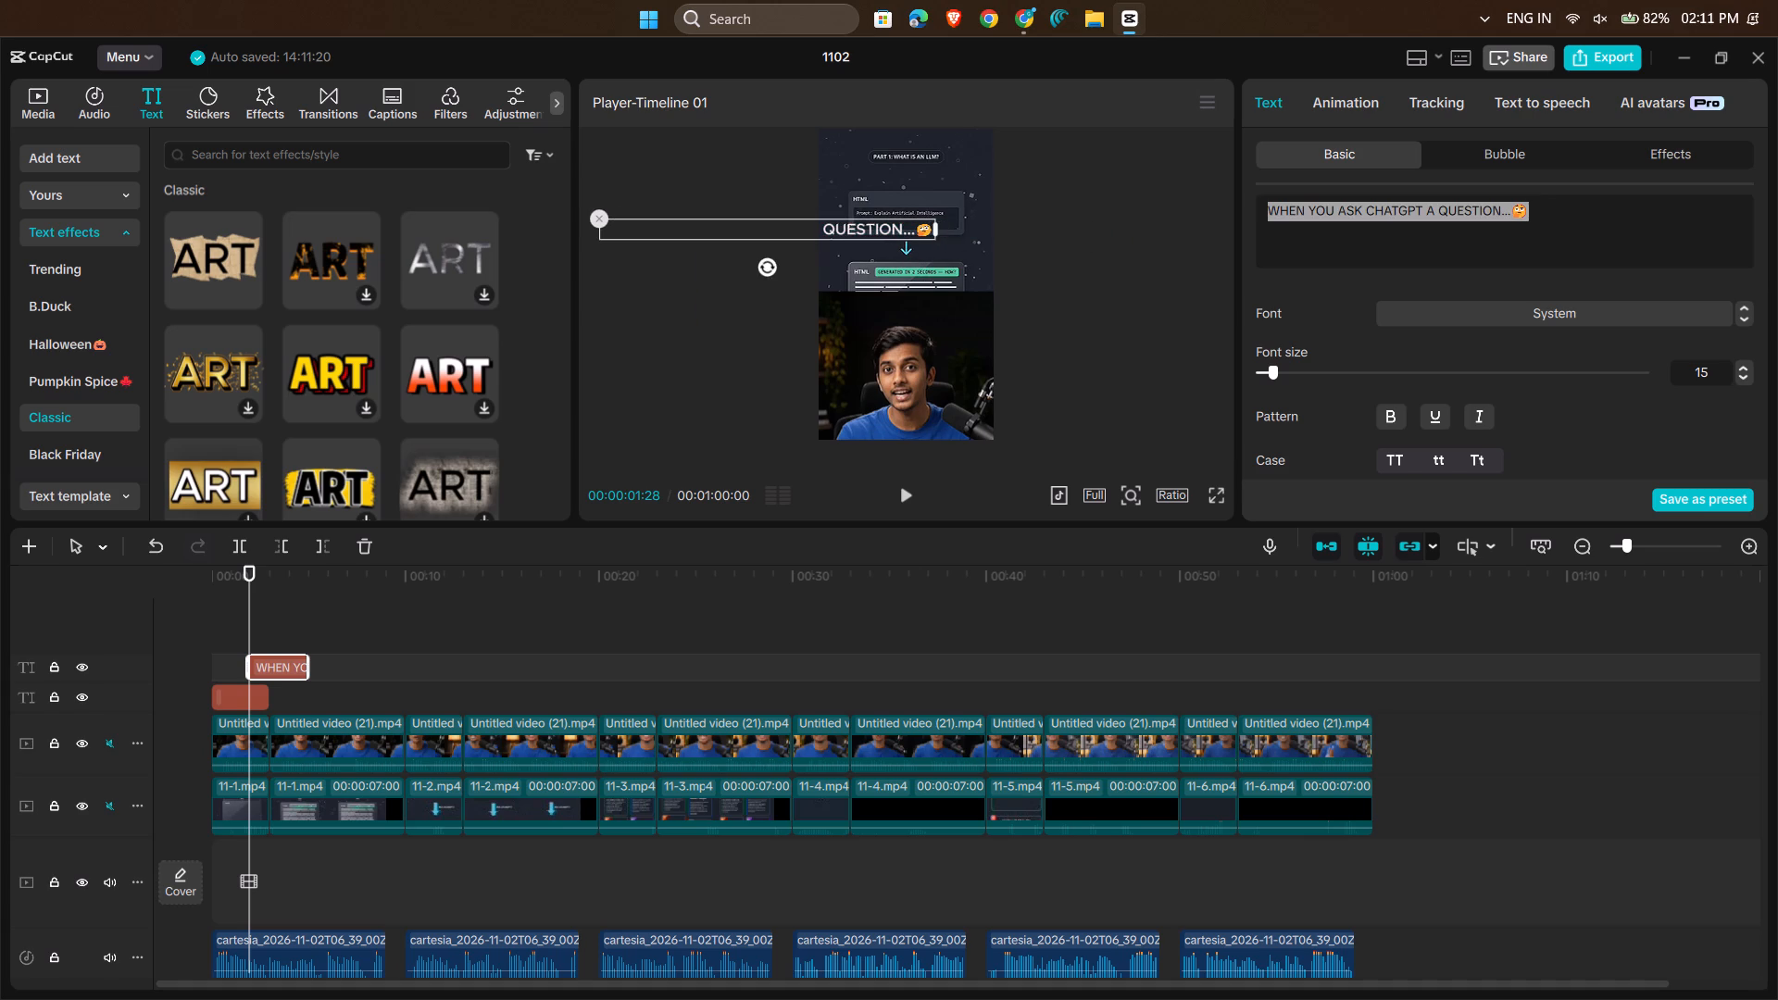
pyautogui.moveTo(933, 225); pyautogui.dragTo(754, 236)
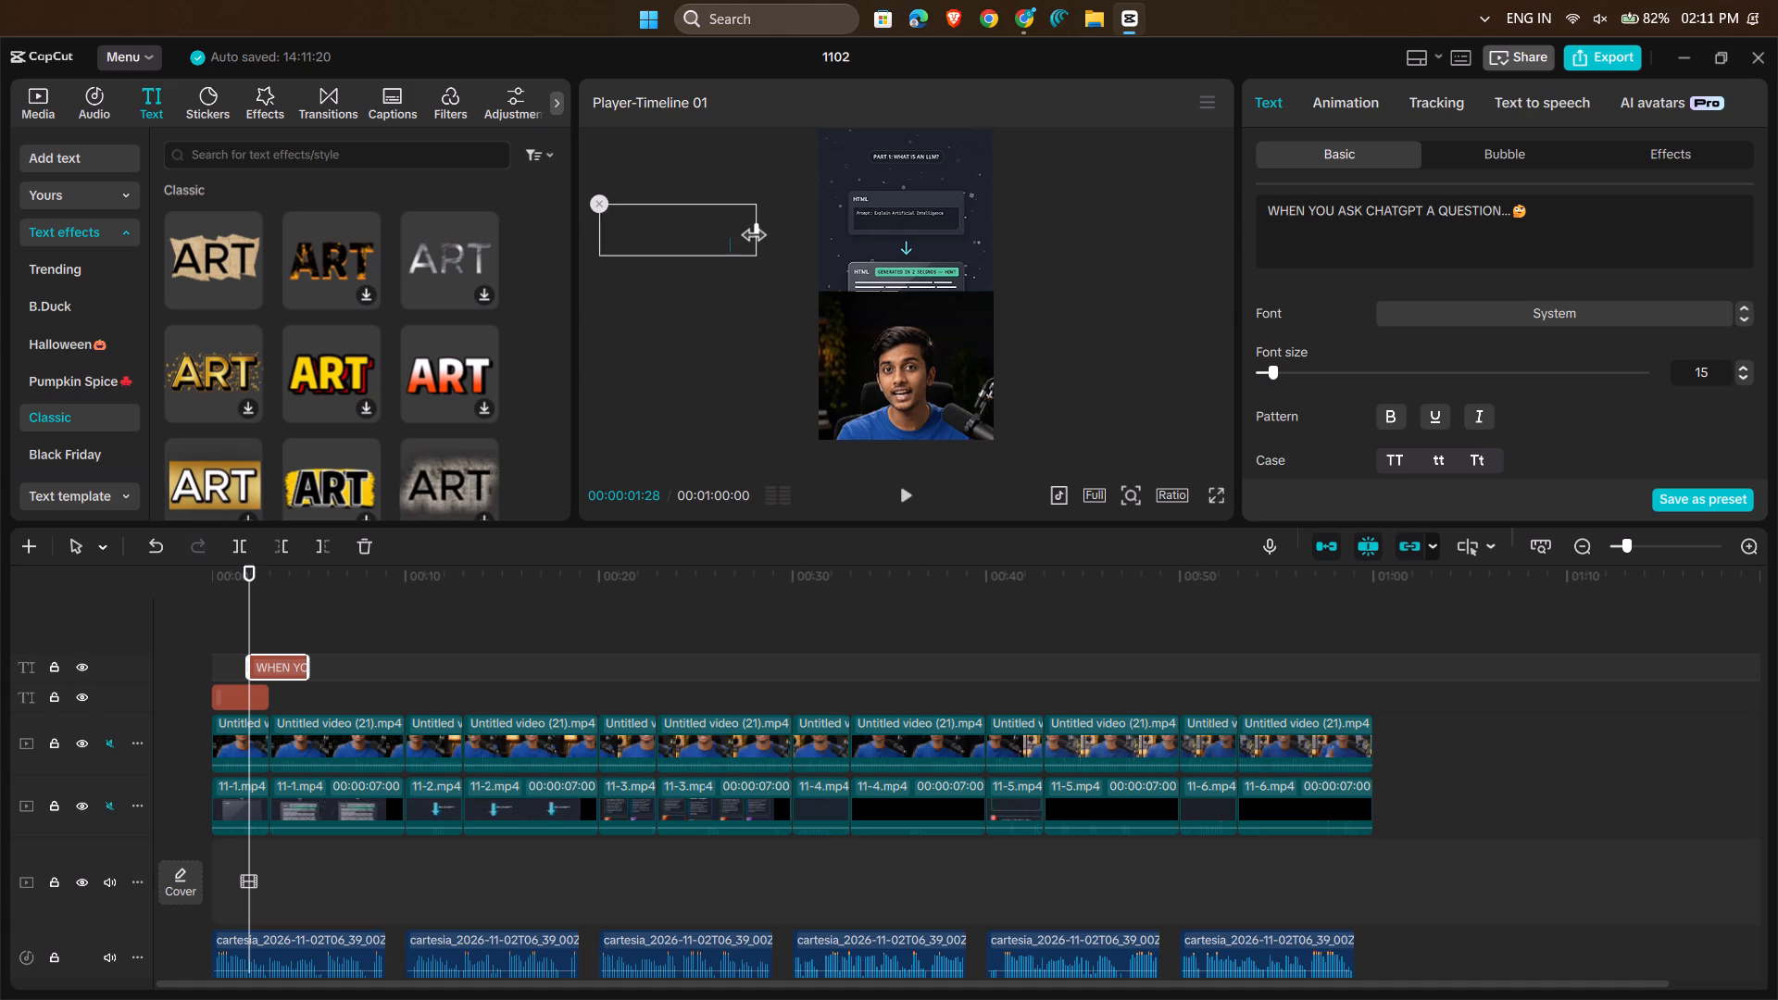
pyautogui.moveTo(754, 236); pyautogui.dragTo(717, 236)
# Move the wrapped caption into the video frame, centred horizontally over the boundary between the slide graphic and the presenter.
pyautogui.moveTo(661, 227); pyautogui.dragTo(838, 271)
pyautogui.click(747, 295)
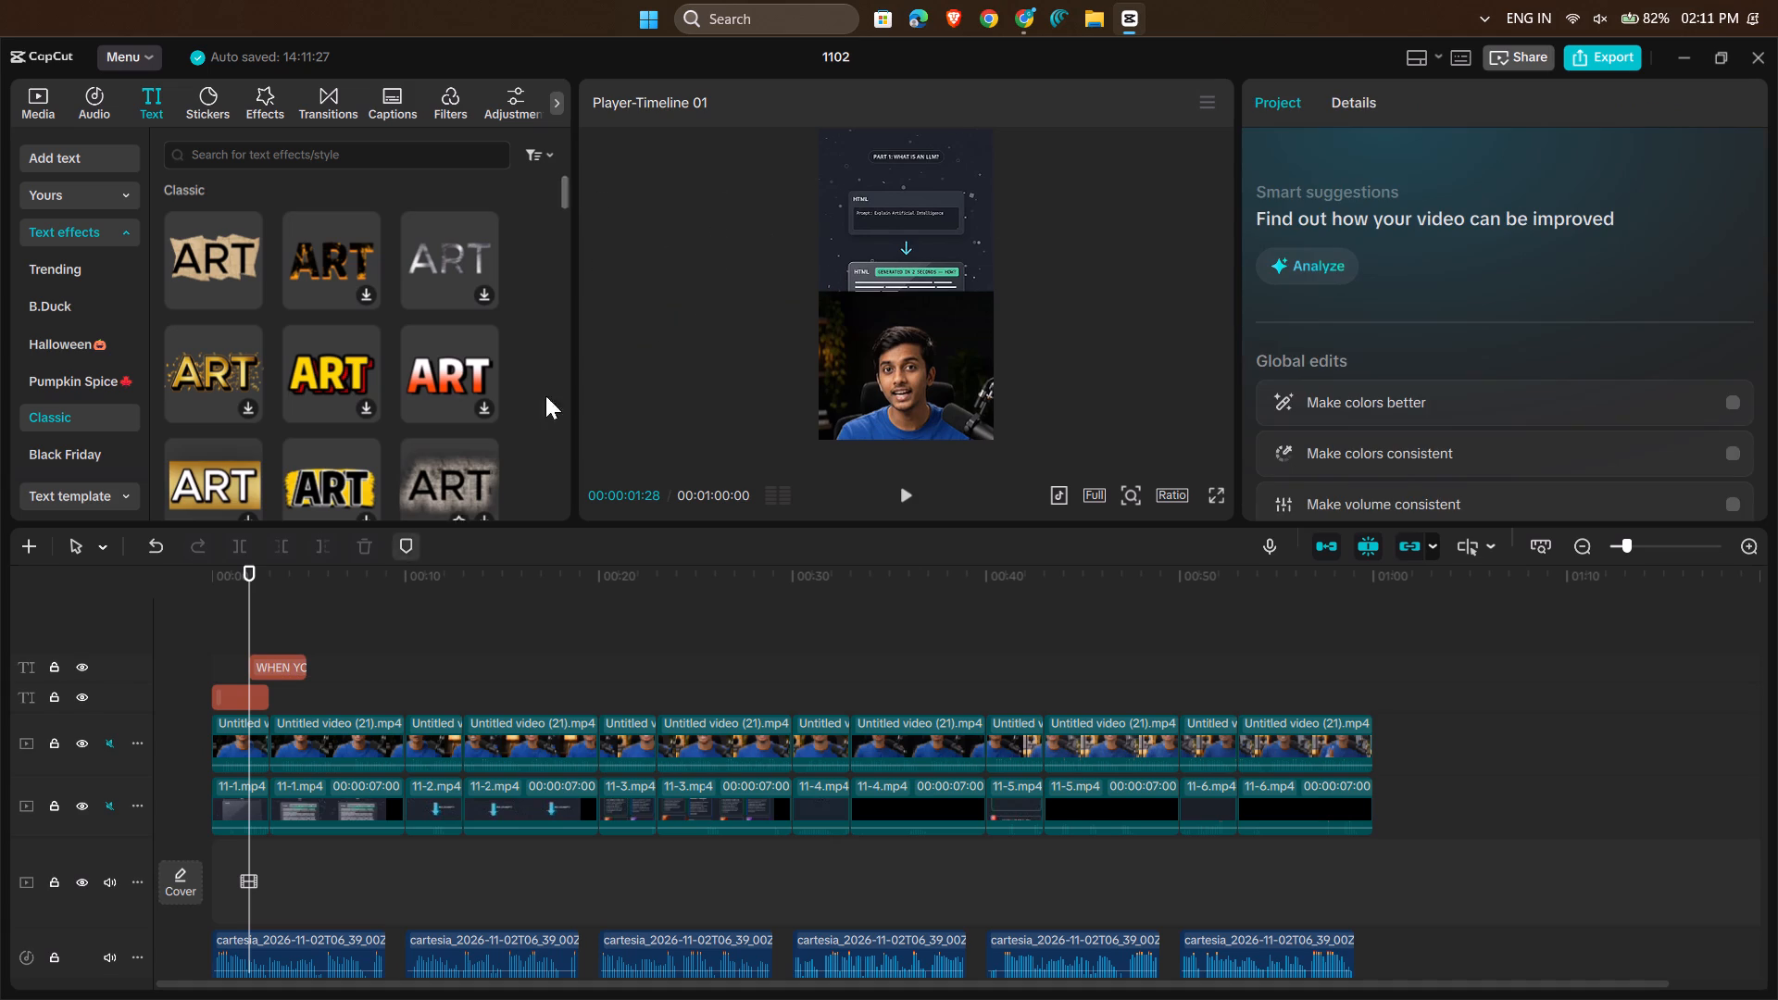
pyautogui.click(731, 260)
pyautogui.click(673, 262)
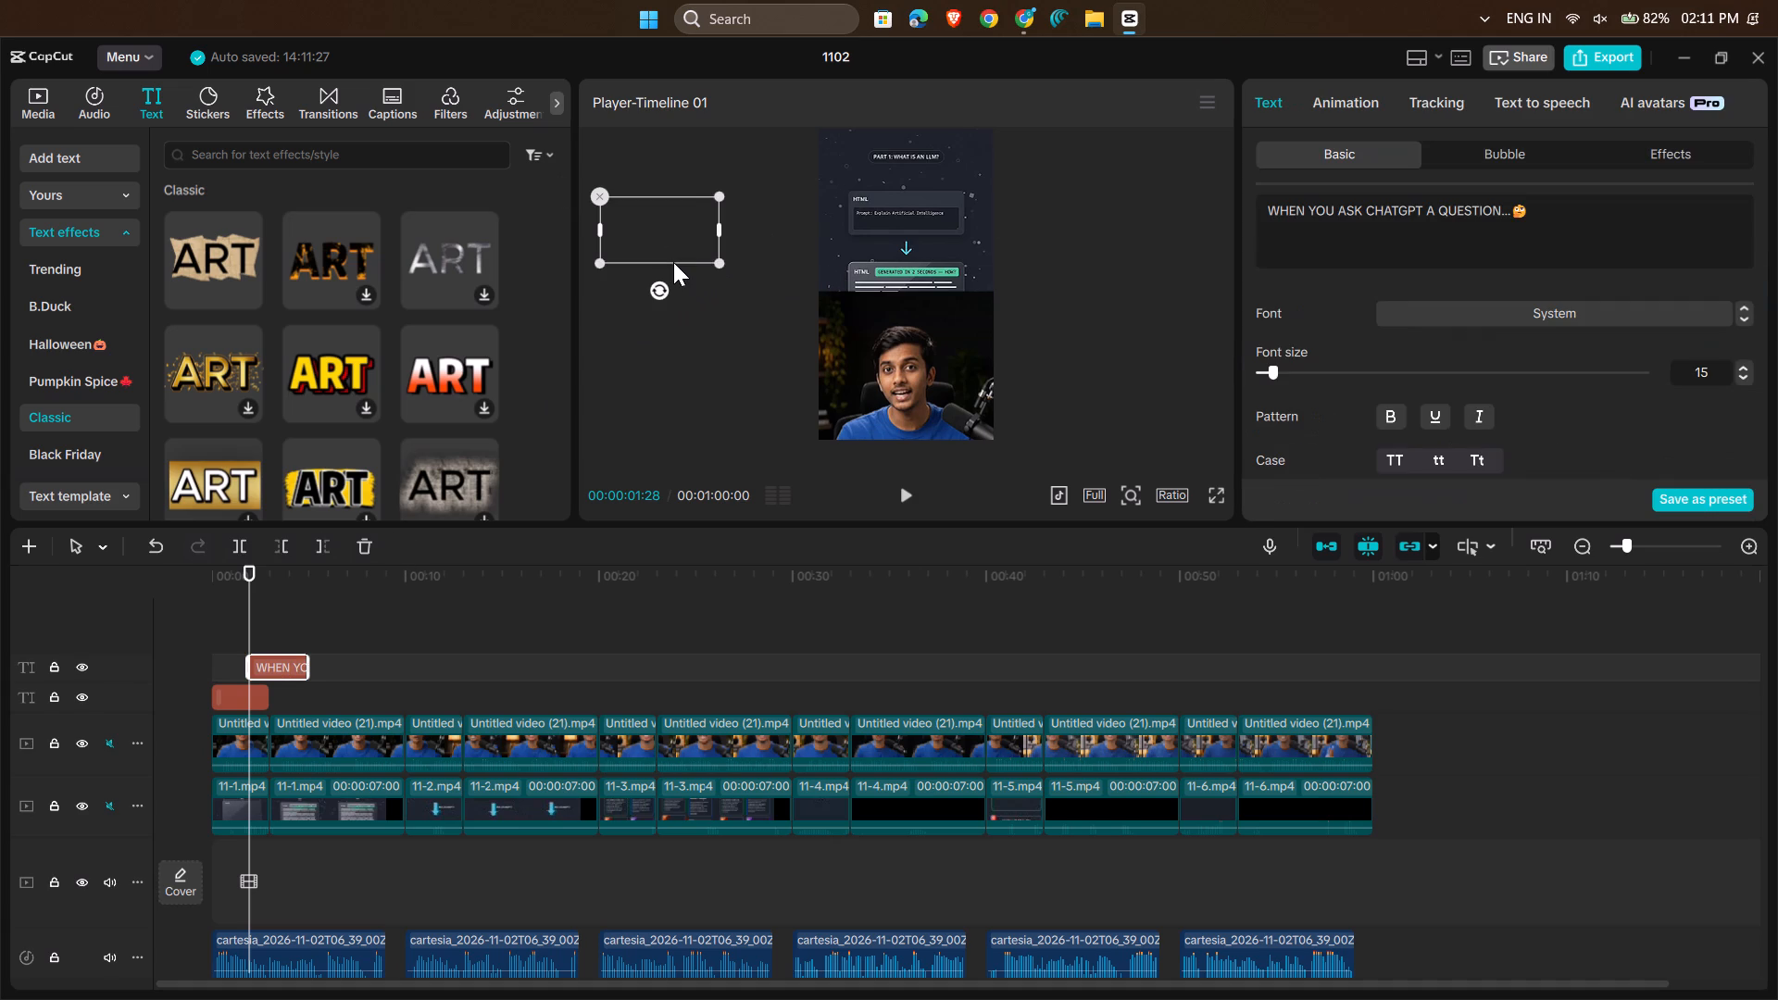
pyautogui.moveTo(648, 200); pyautogui.dragTo(901, 258)
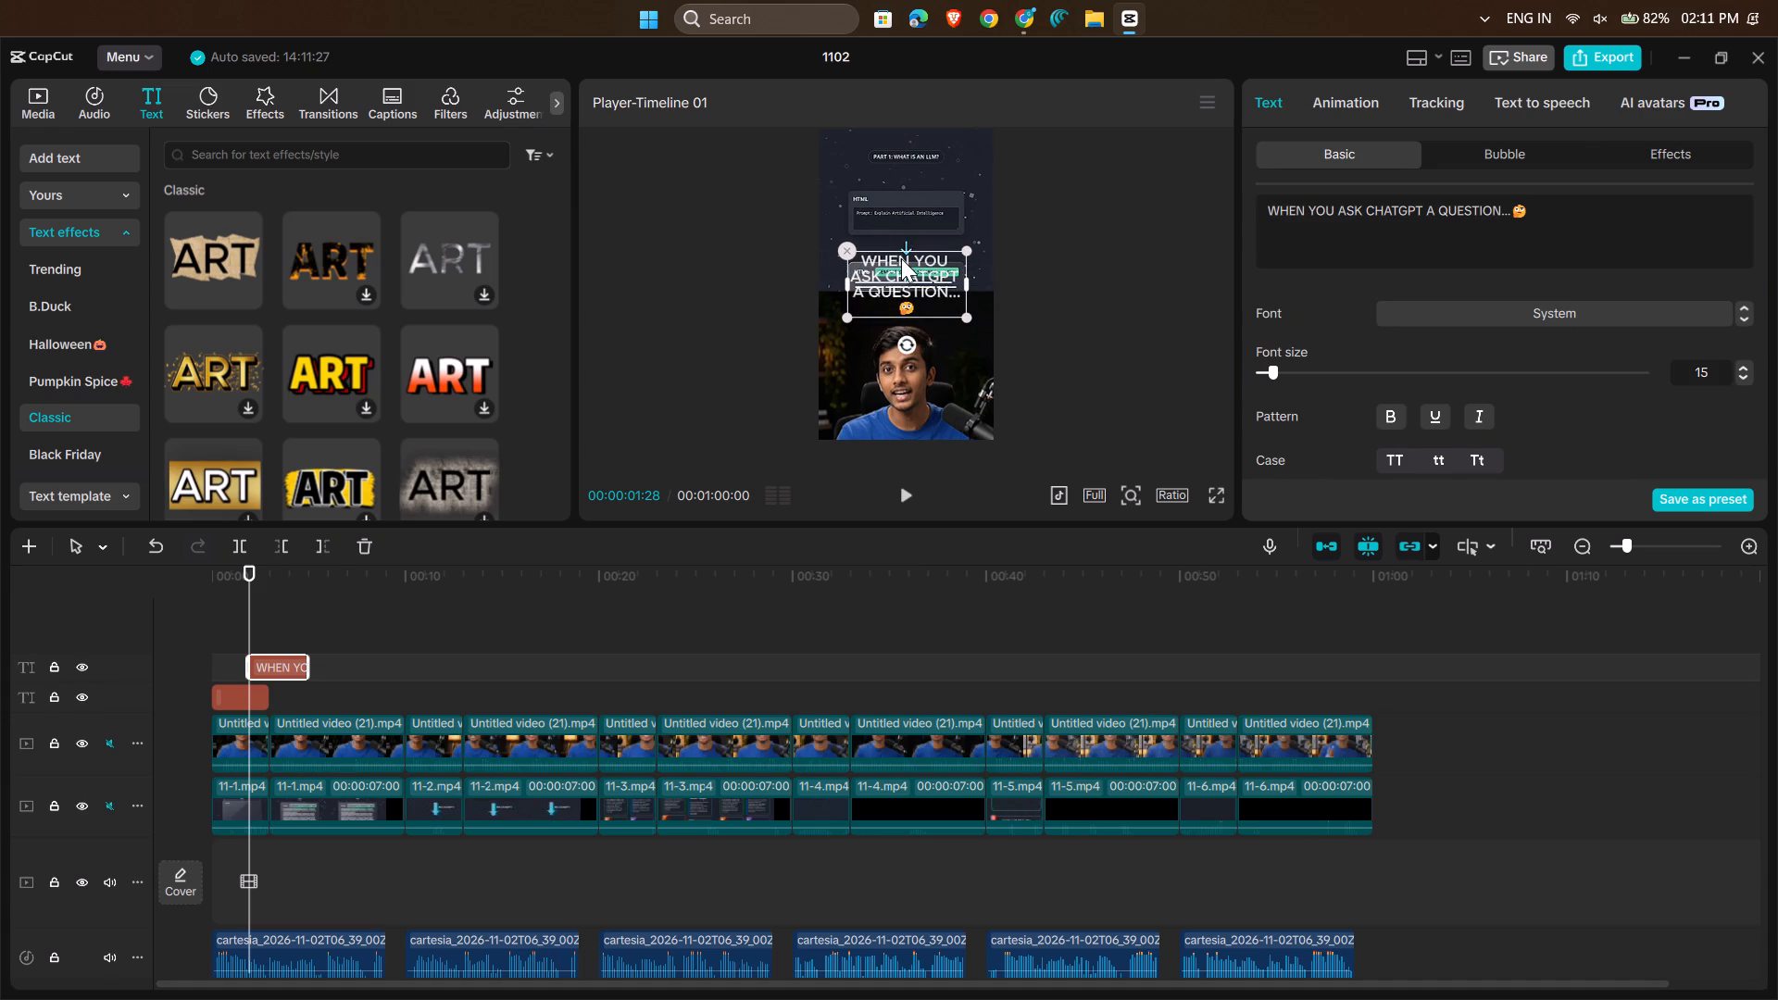
# Play the video from 00:00:01:28 past the end of the caption clip to check it.
pyautogui.click(904, 496)
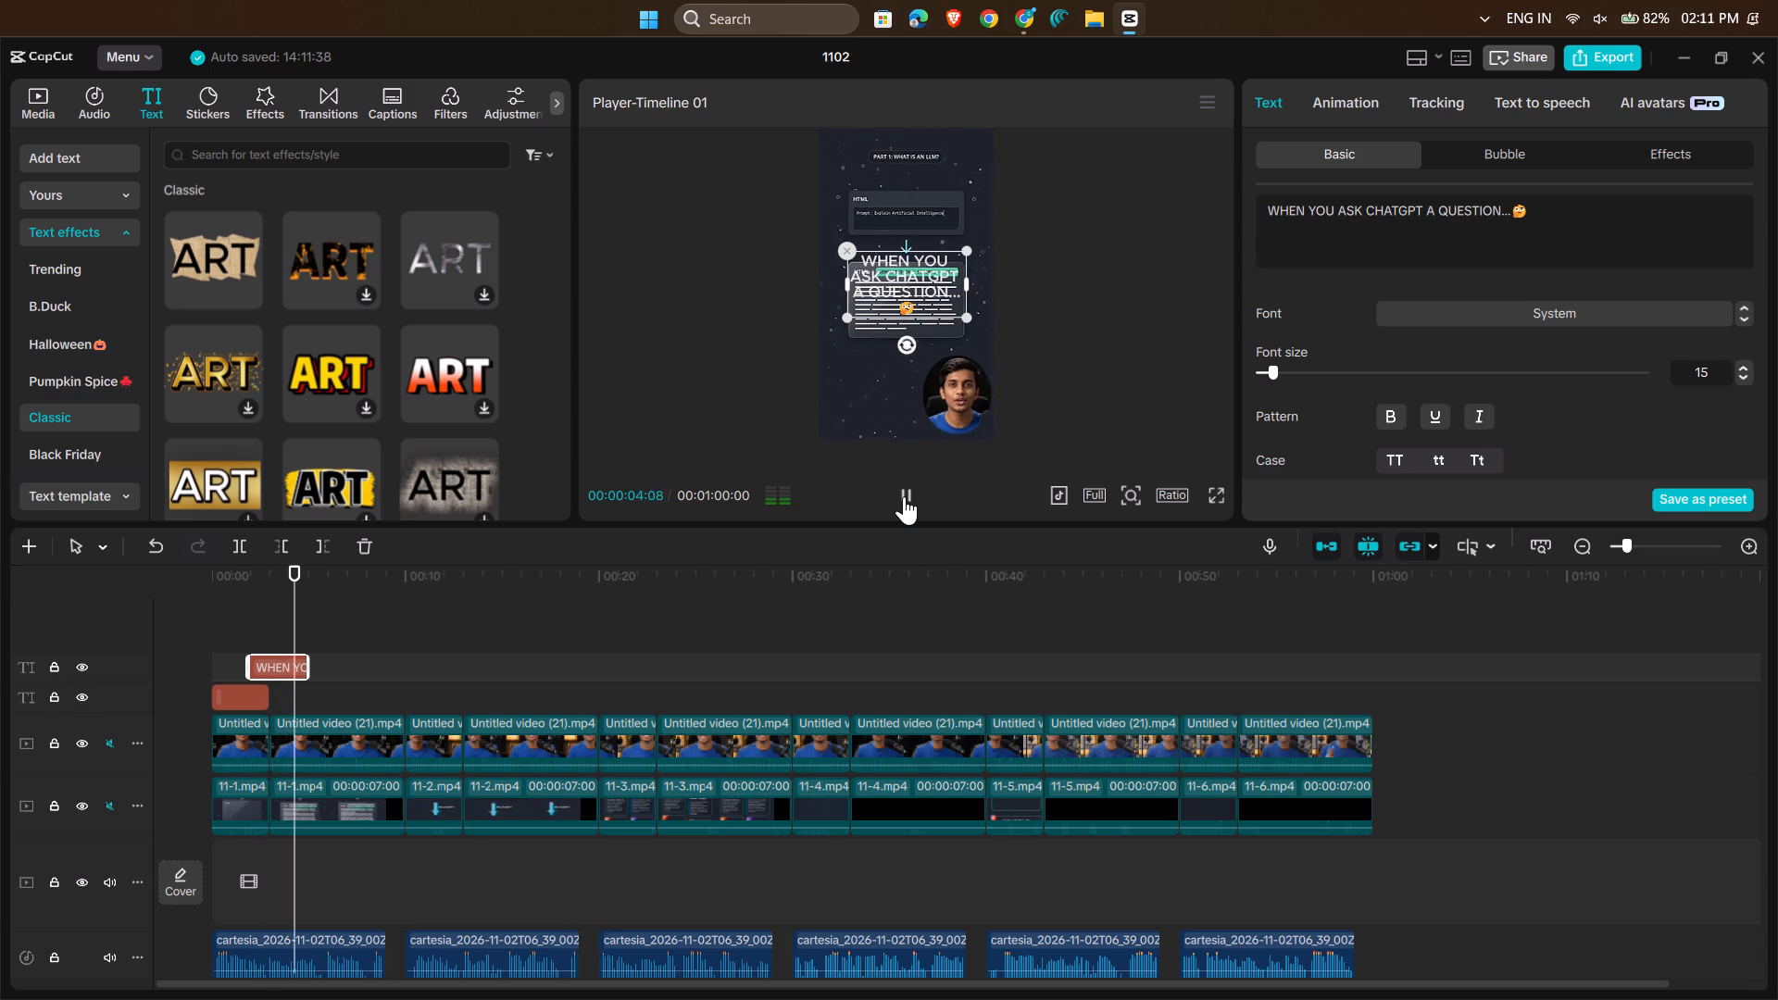
pyautogui.click(904, 496)
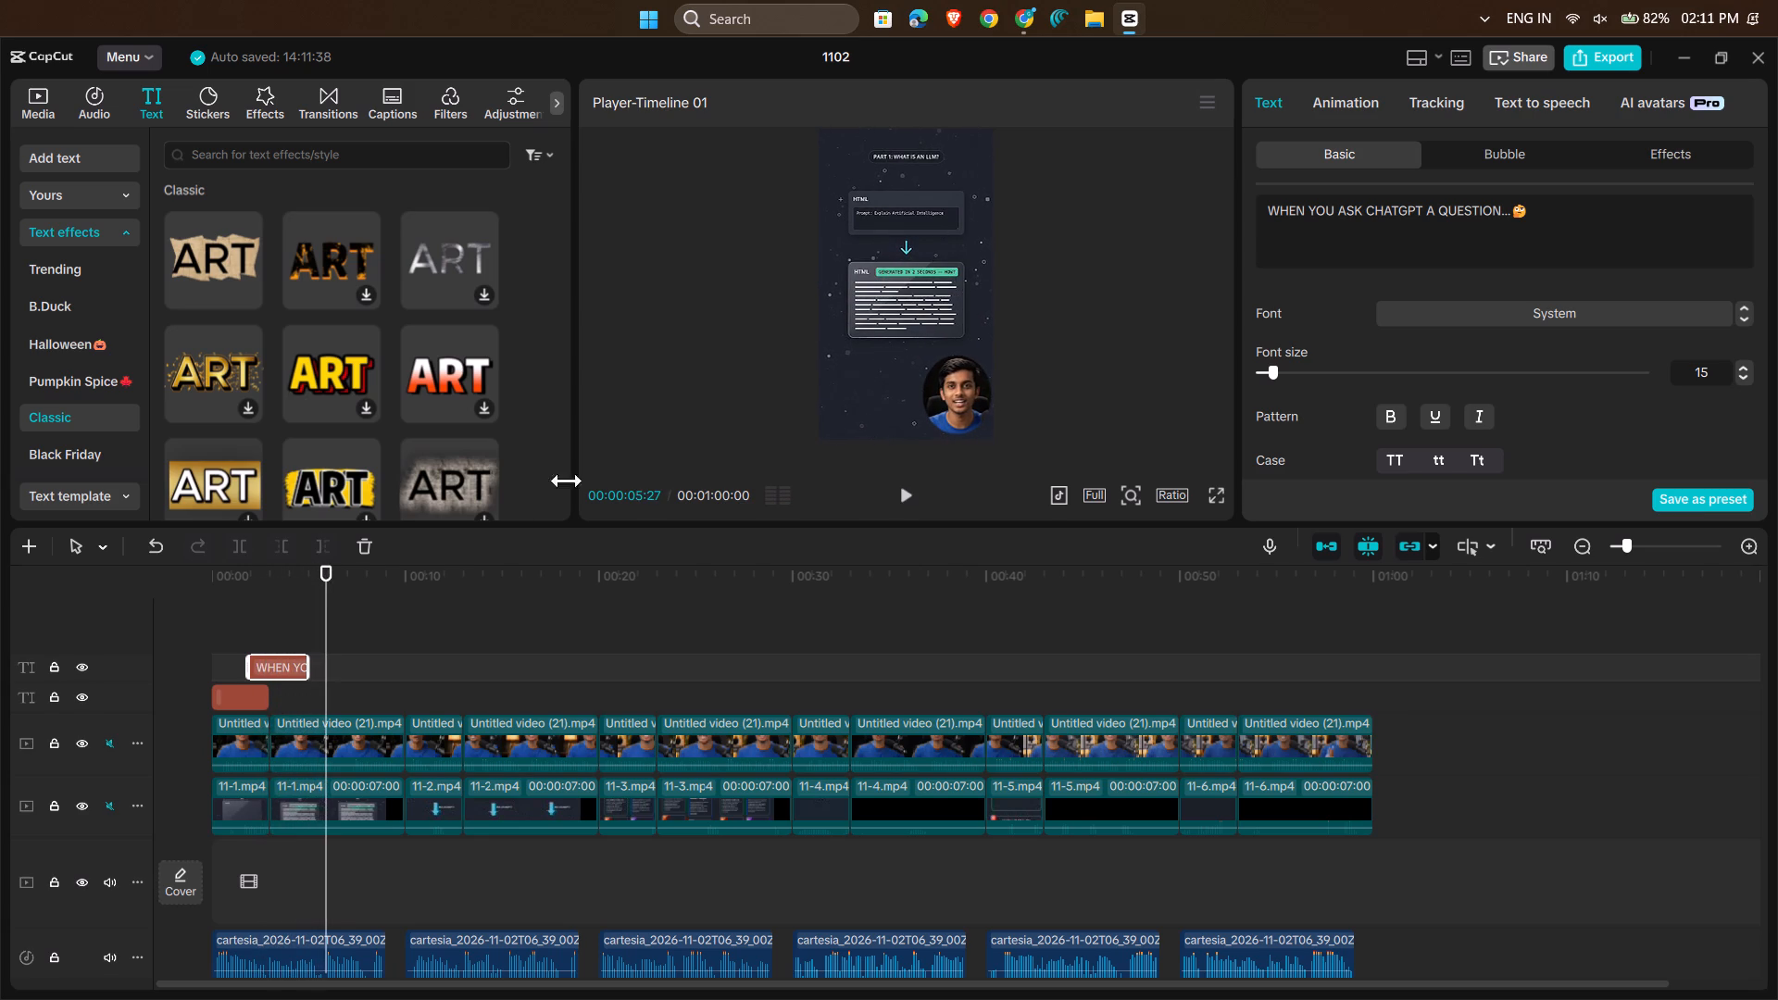
# Delete the emptied plain caption clip from the timeline.
pyautogui.click(247, 698)
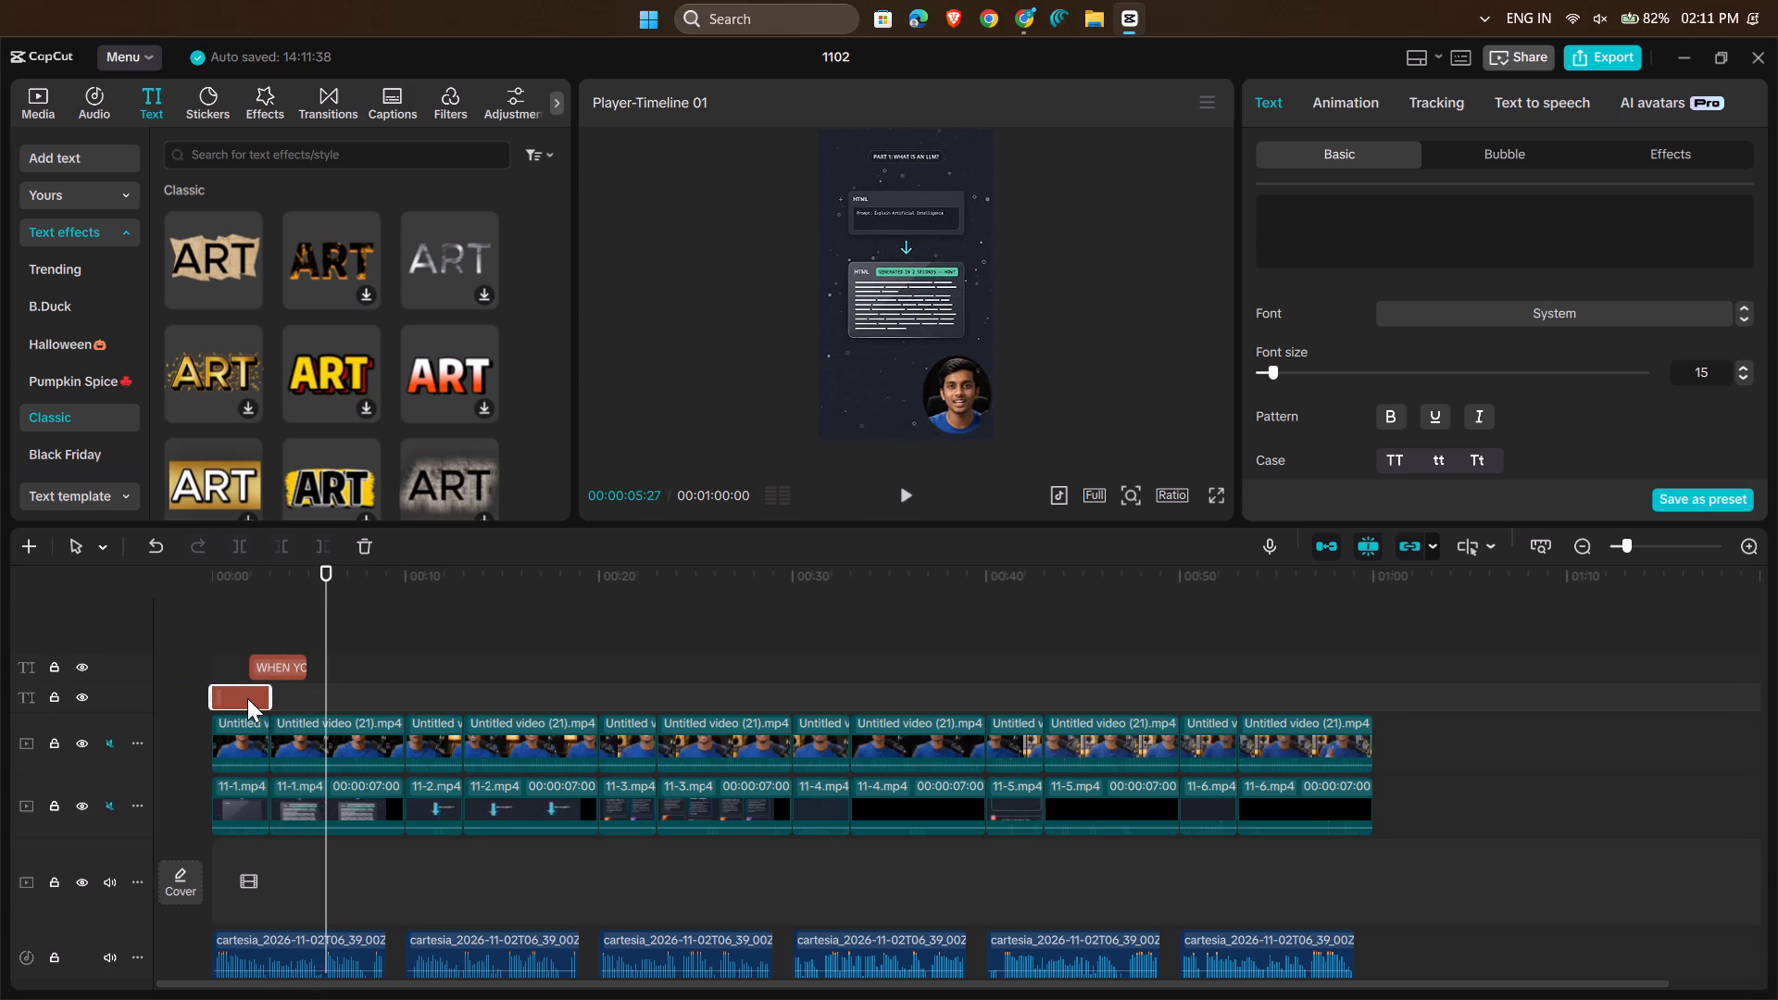
pyautogui.press('Delete')
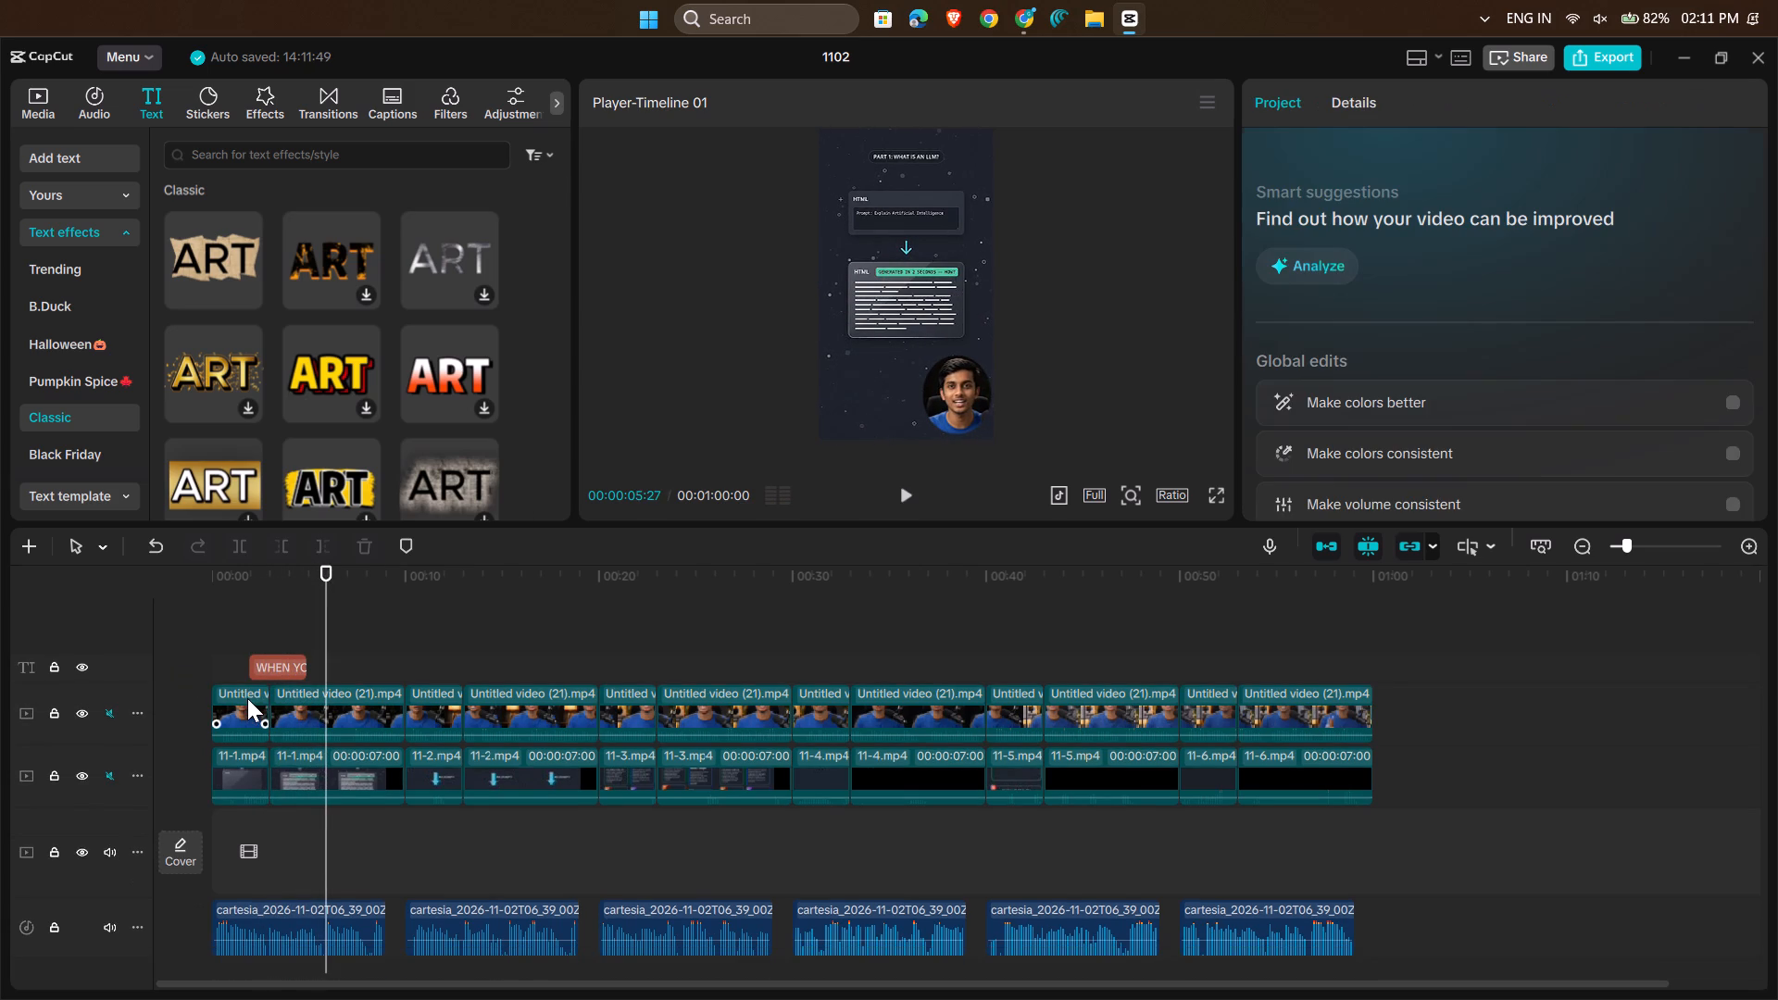
# Move the "WHEN YOU ASK CHATGPT A QUESTION..." text clip to the very start of the timeline.
pyautogui.moveTo(286, 673); pyautogui.dragTo(261, 660)
pyautogui.click(261, 660)
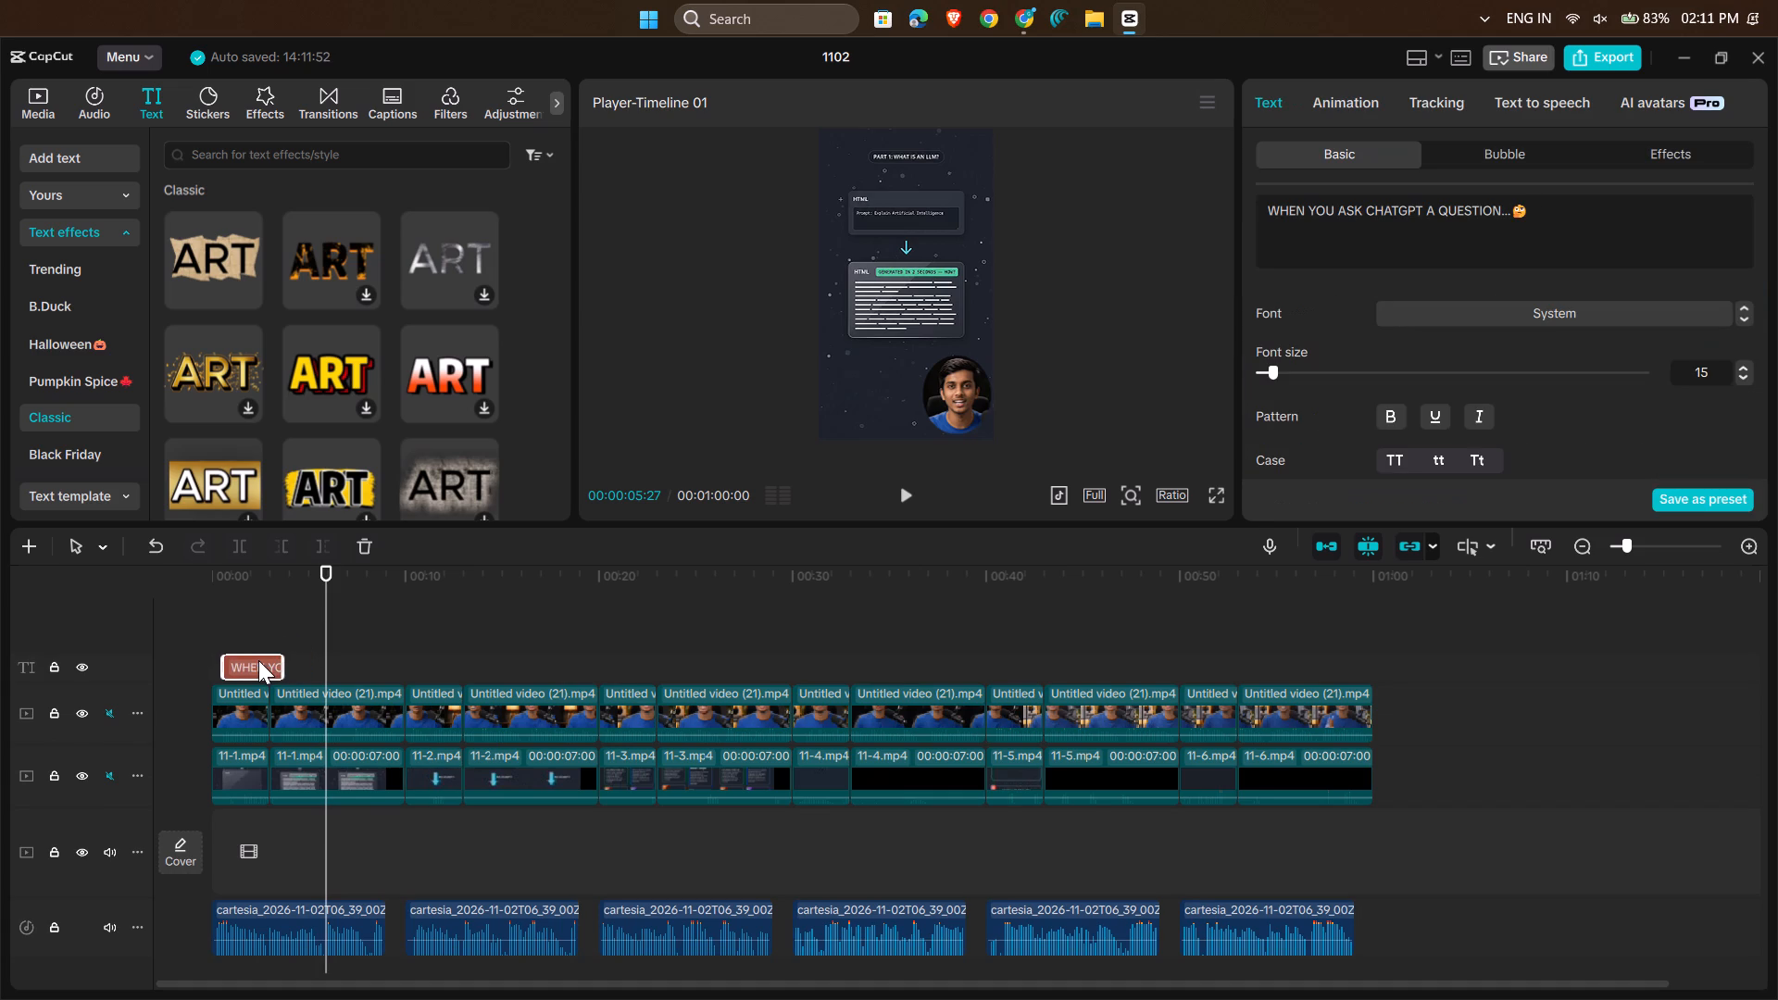
pyautogui.moveTo(258, 660); pyautogui.dragTo(229, 663)
pyautogui.moveTo(229, 663); pyautogui.dragTo(232, 664)
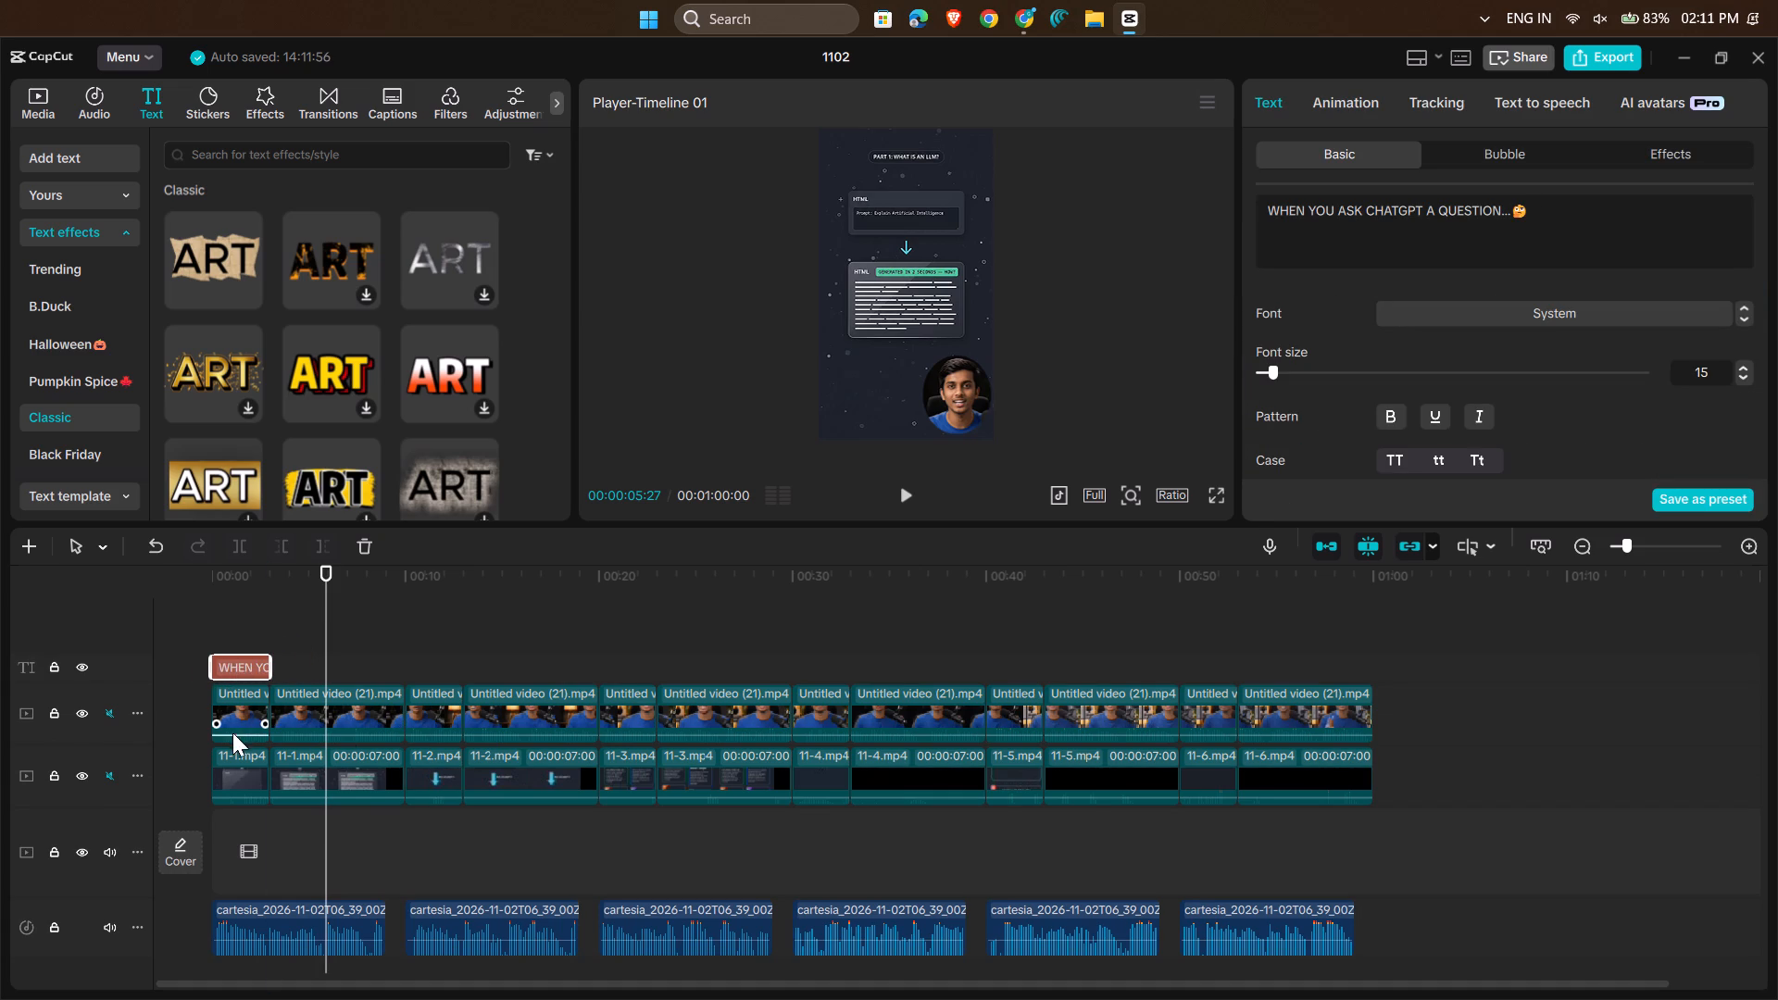
# Play the video from the start to about 00:00:04:13 to check the opening caption's timing.
pyautogui.click(218, 725)
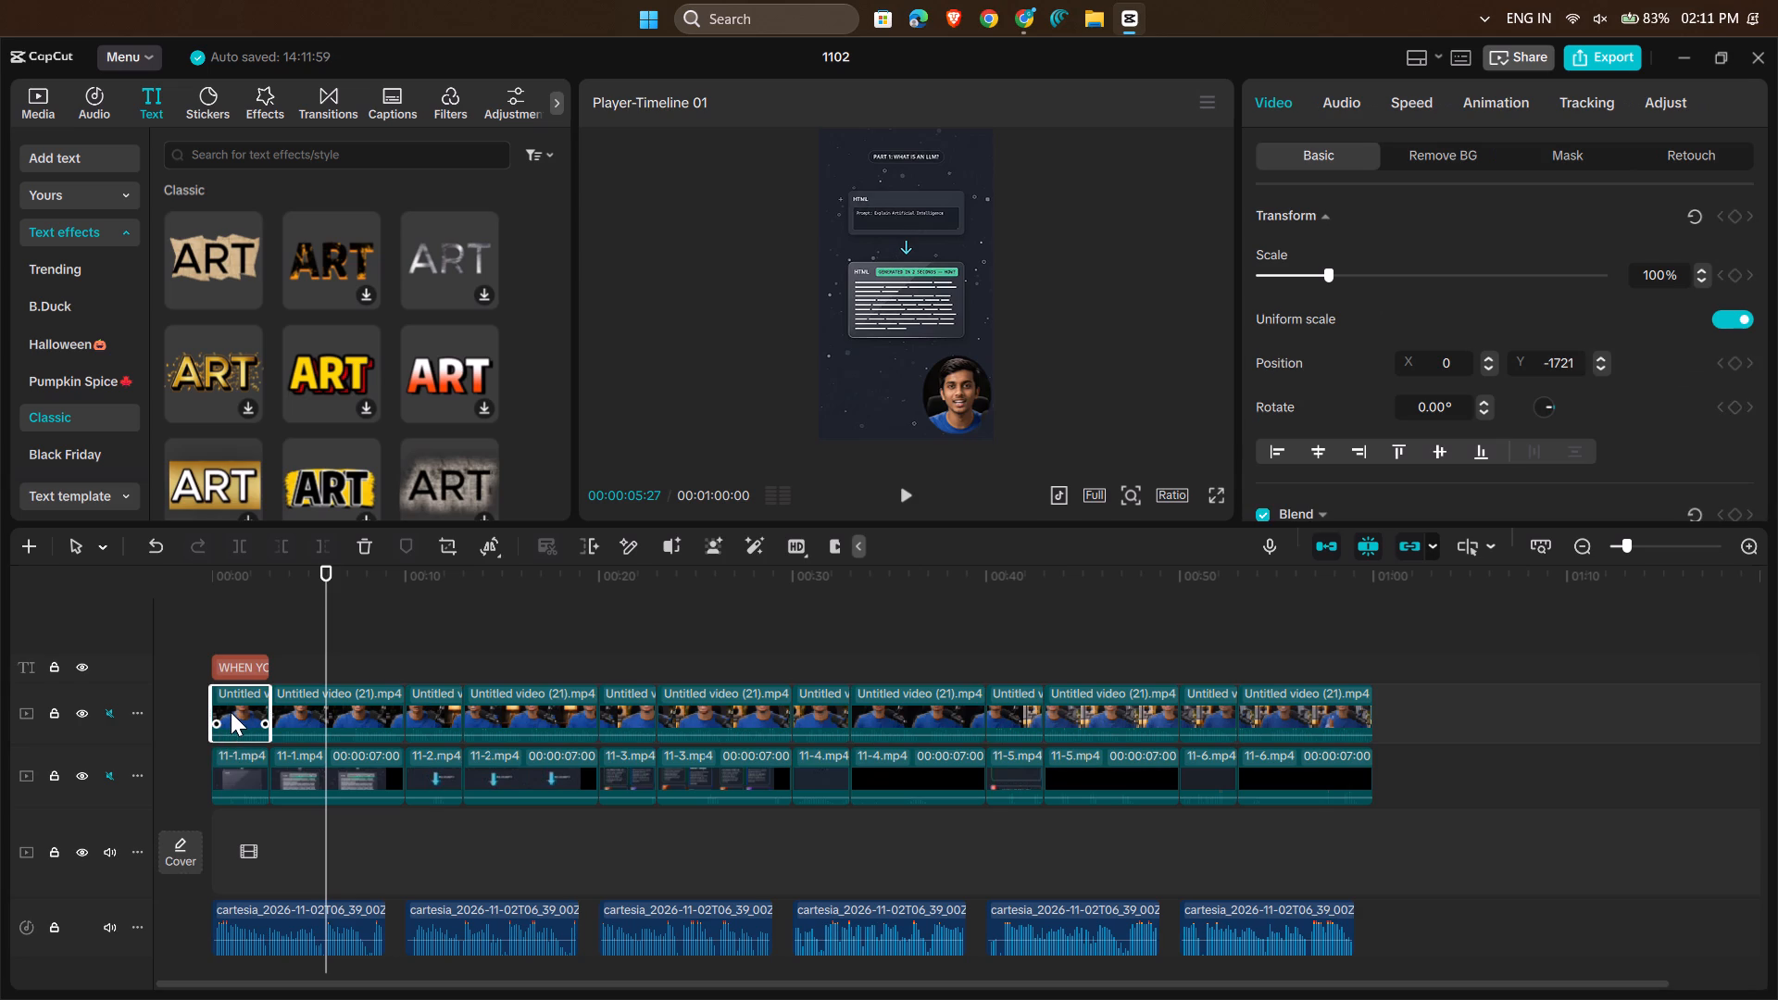
pyautogui.click(231, 711)
pyautogui.moveTo(330, 661); pyautogui.dragTo(313, 658)
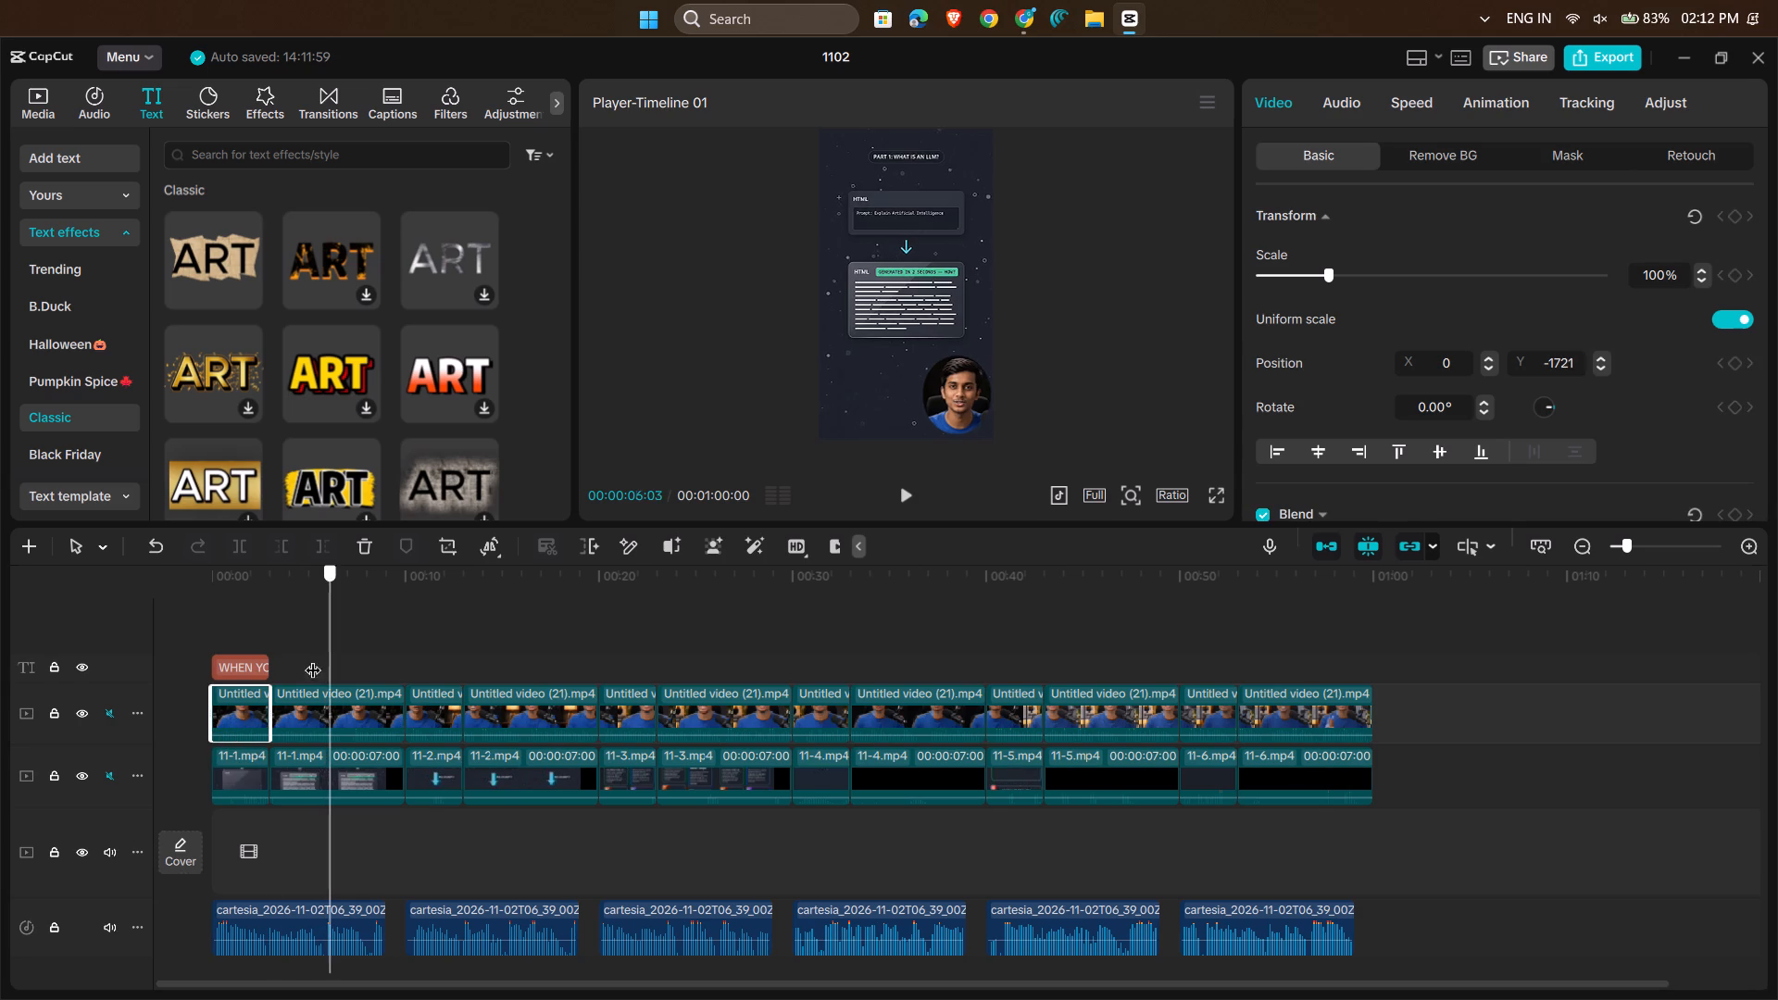
pyautogui.moveTo(313, 658); pyautogui.dragTo(199, 642)
pyautogui.press('space')
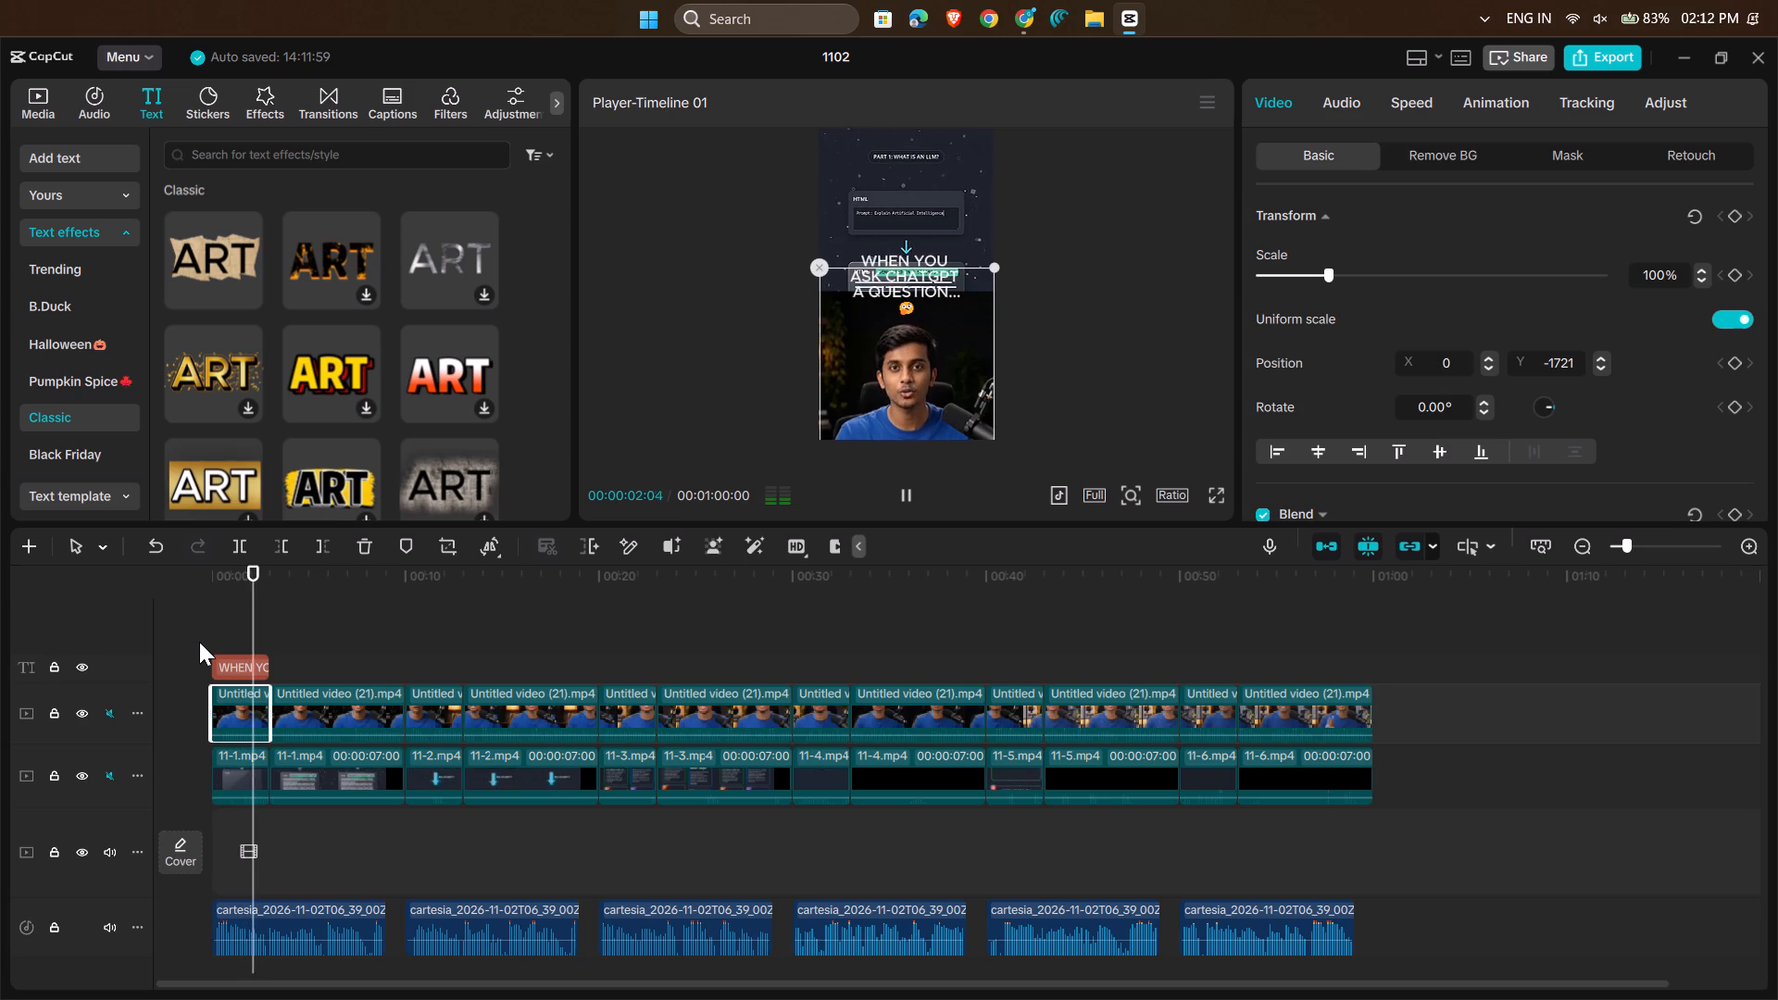
pyautogui.click(903, 485)
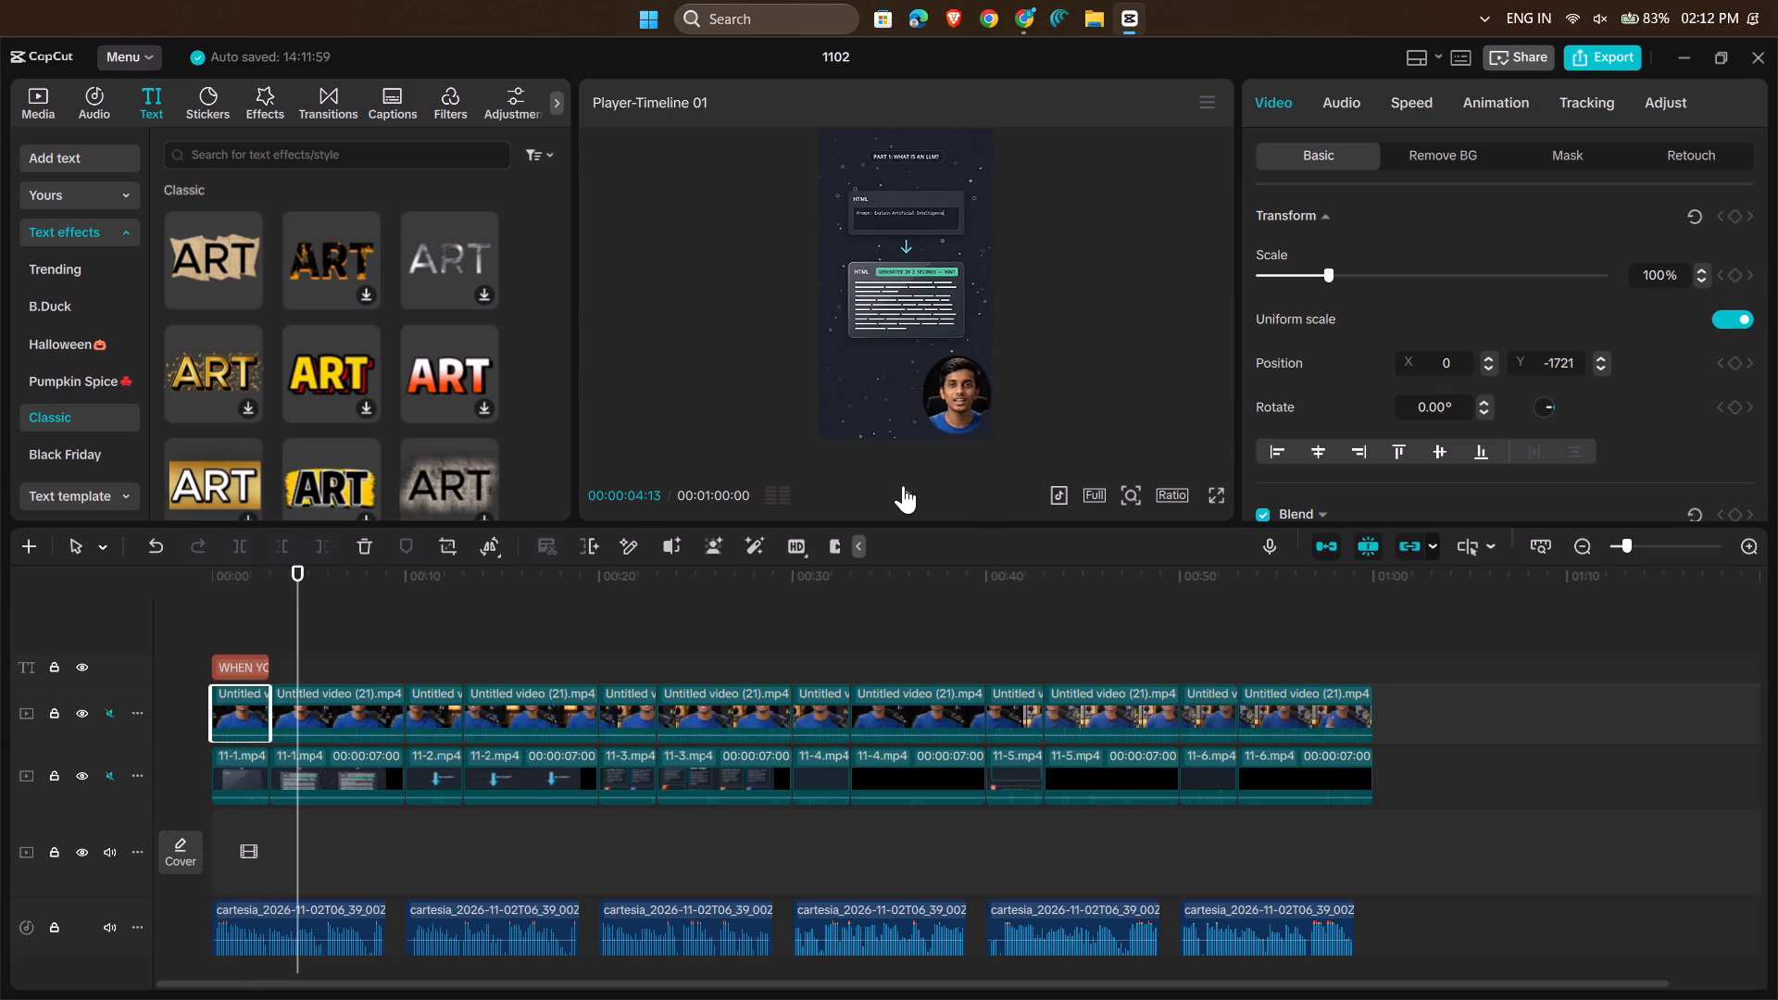
# Browse the trending text templates for a possible caption style.
pyautogui.click(92, 491)
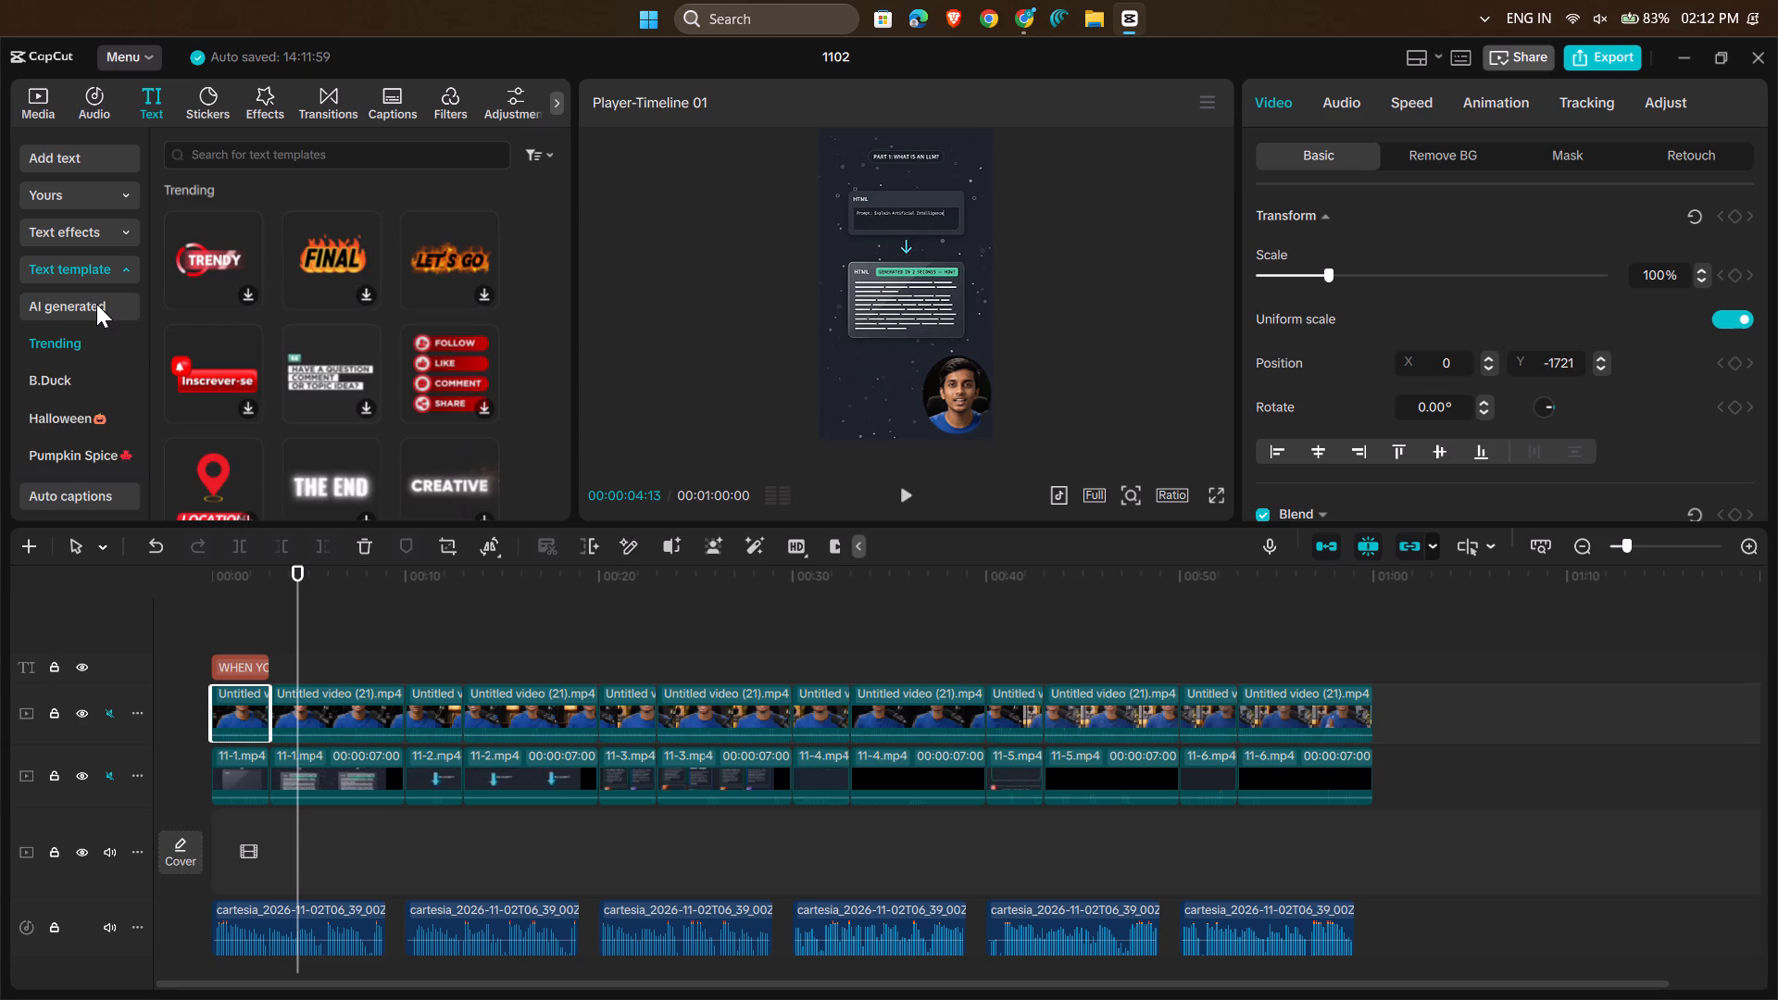
pyautogui.scroll(-1, 267, 371)
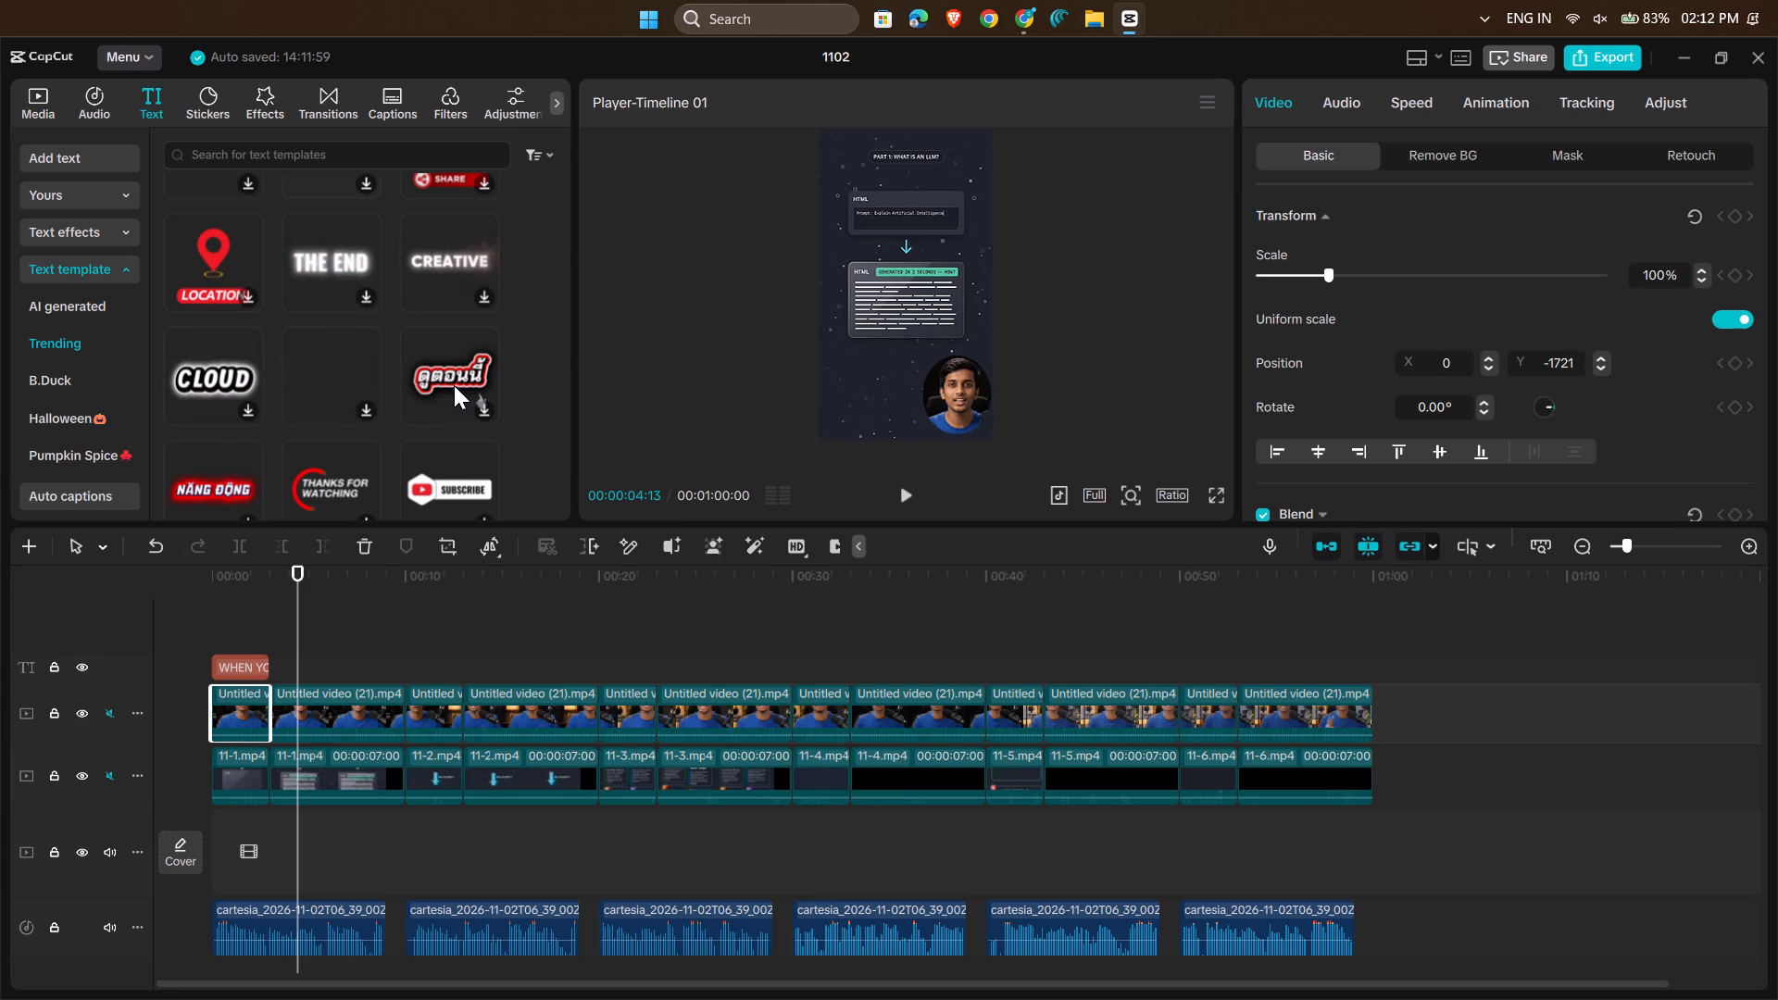
pyautogui.scroll(-1, 454, 385)
pyautogui.scroll(1, 454, 385)
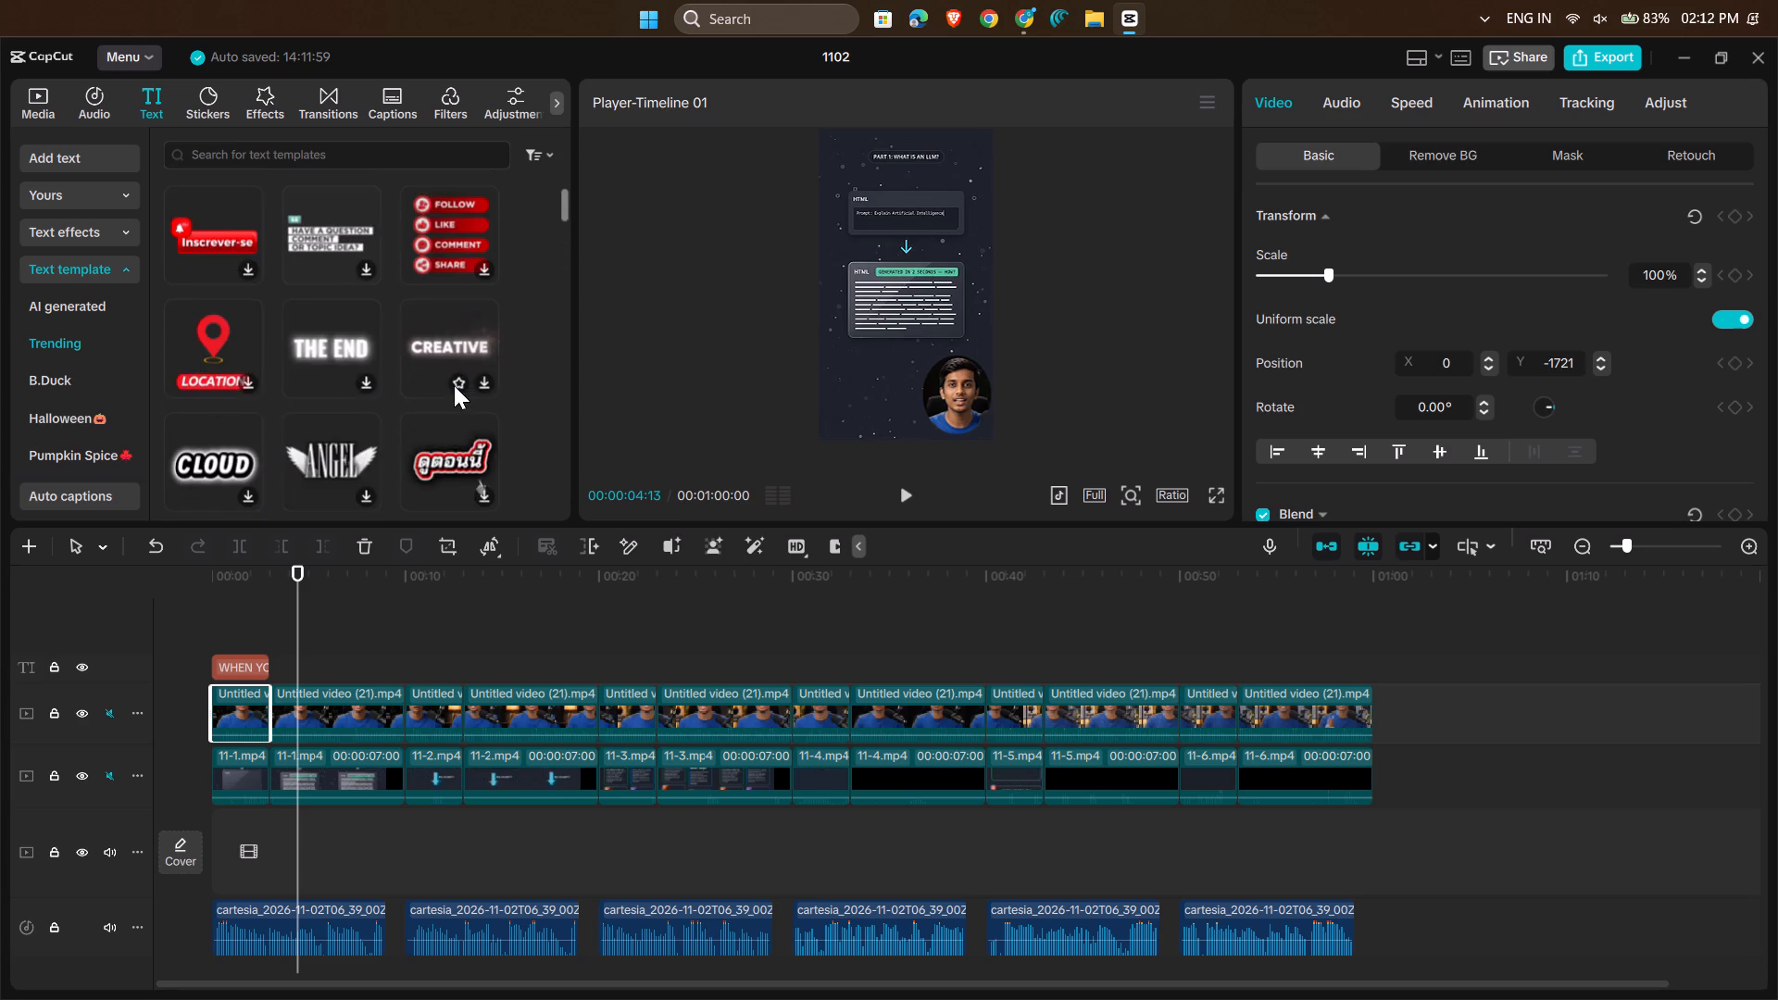
pyautogui.scroll(3, 454, 385)
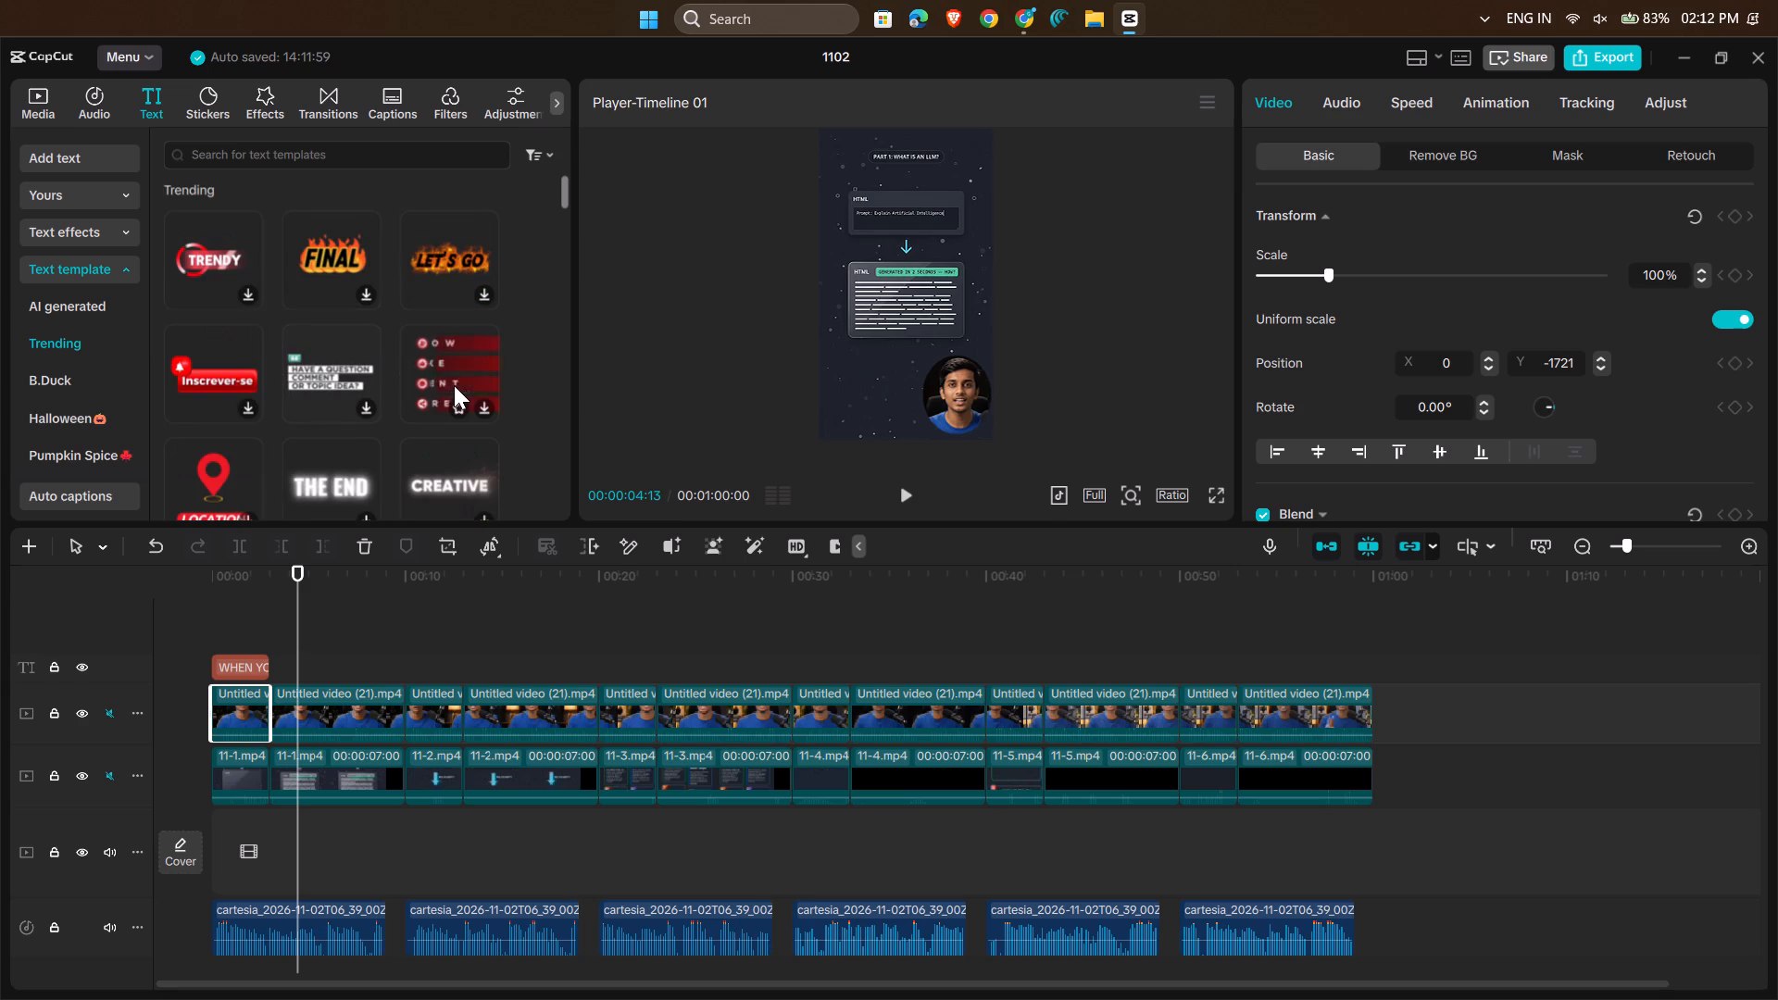
pyautogui.click(1749, 57)
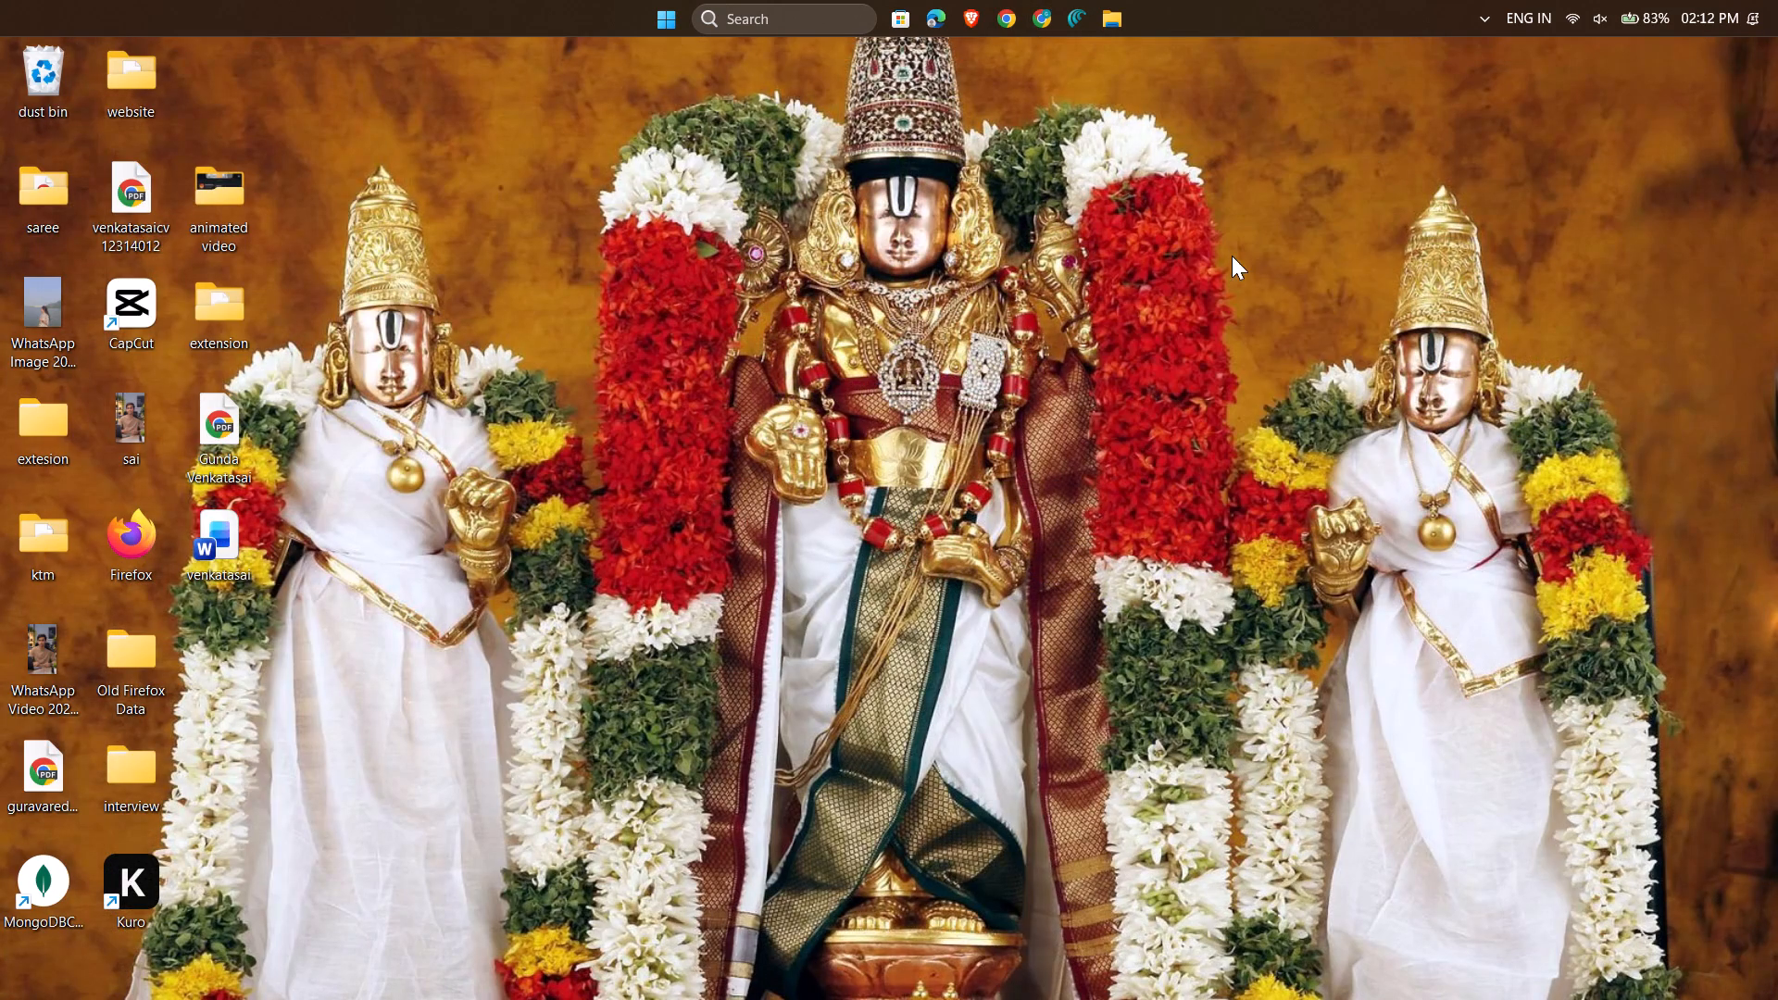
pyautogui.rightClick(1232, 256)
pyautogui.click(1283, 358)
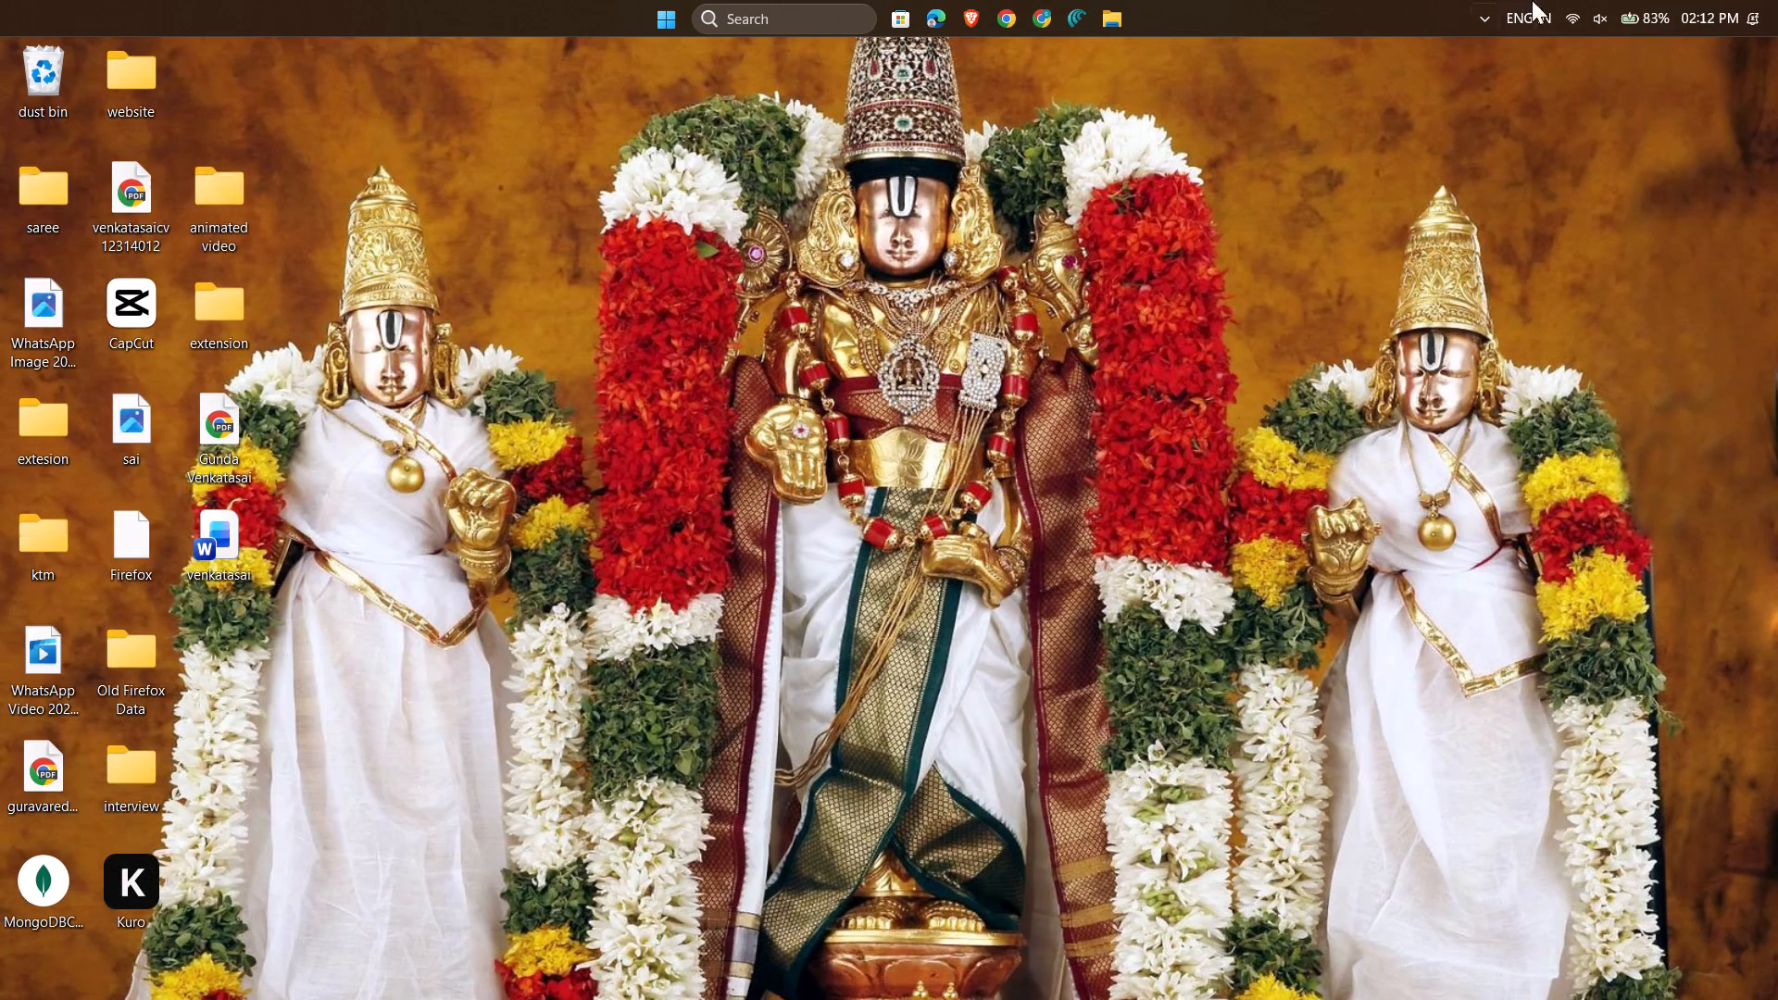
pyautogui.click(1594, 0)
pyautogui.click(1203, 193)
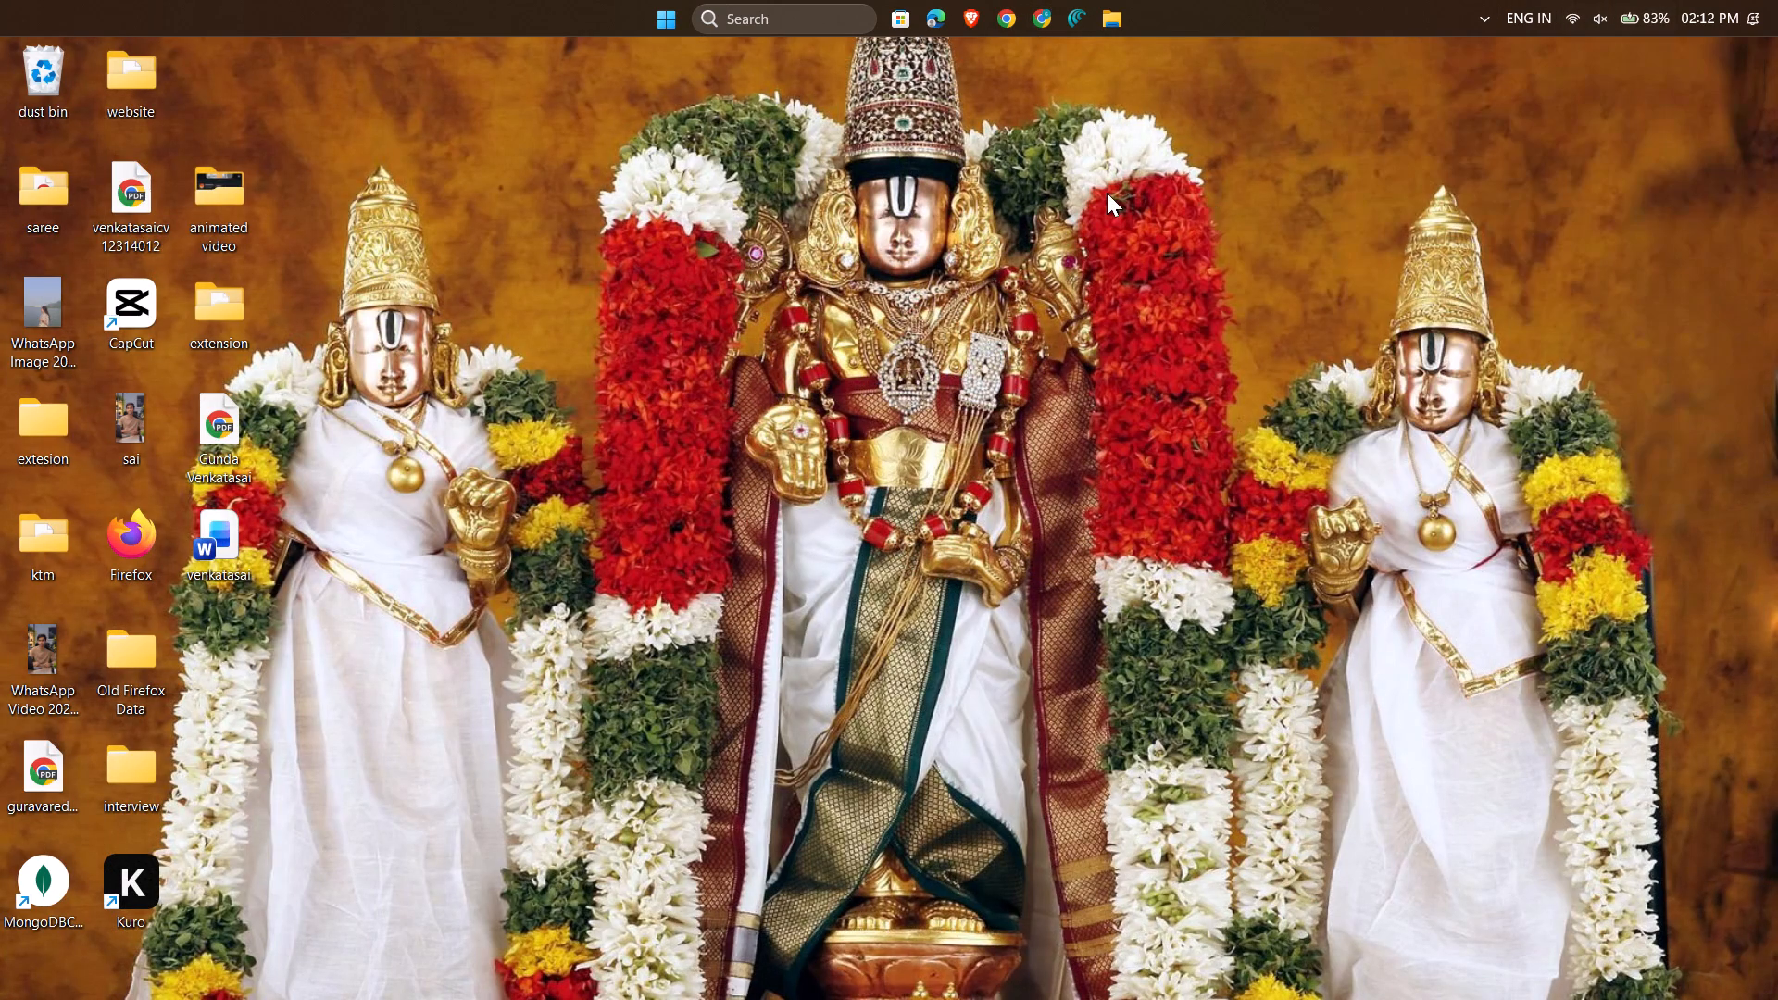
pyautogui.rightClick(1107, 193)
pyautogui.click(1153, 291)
# Open the Intelligent NoSQL Database project report PDF from the desktop and skim its cover page and introduction.
pyautogui.doubleClick(215, 462)
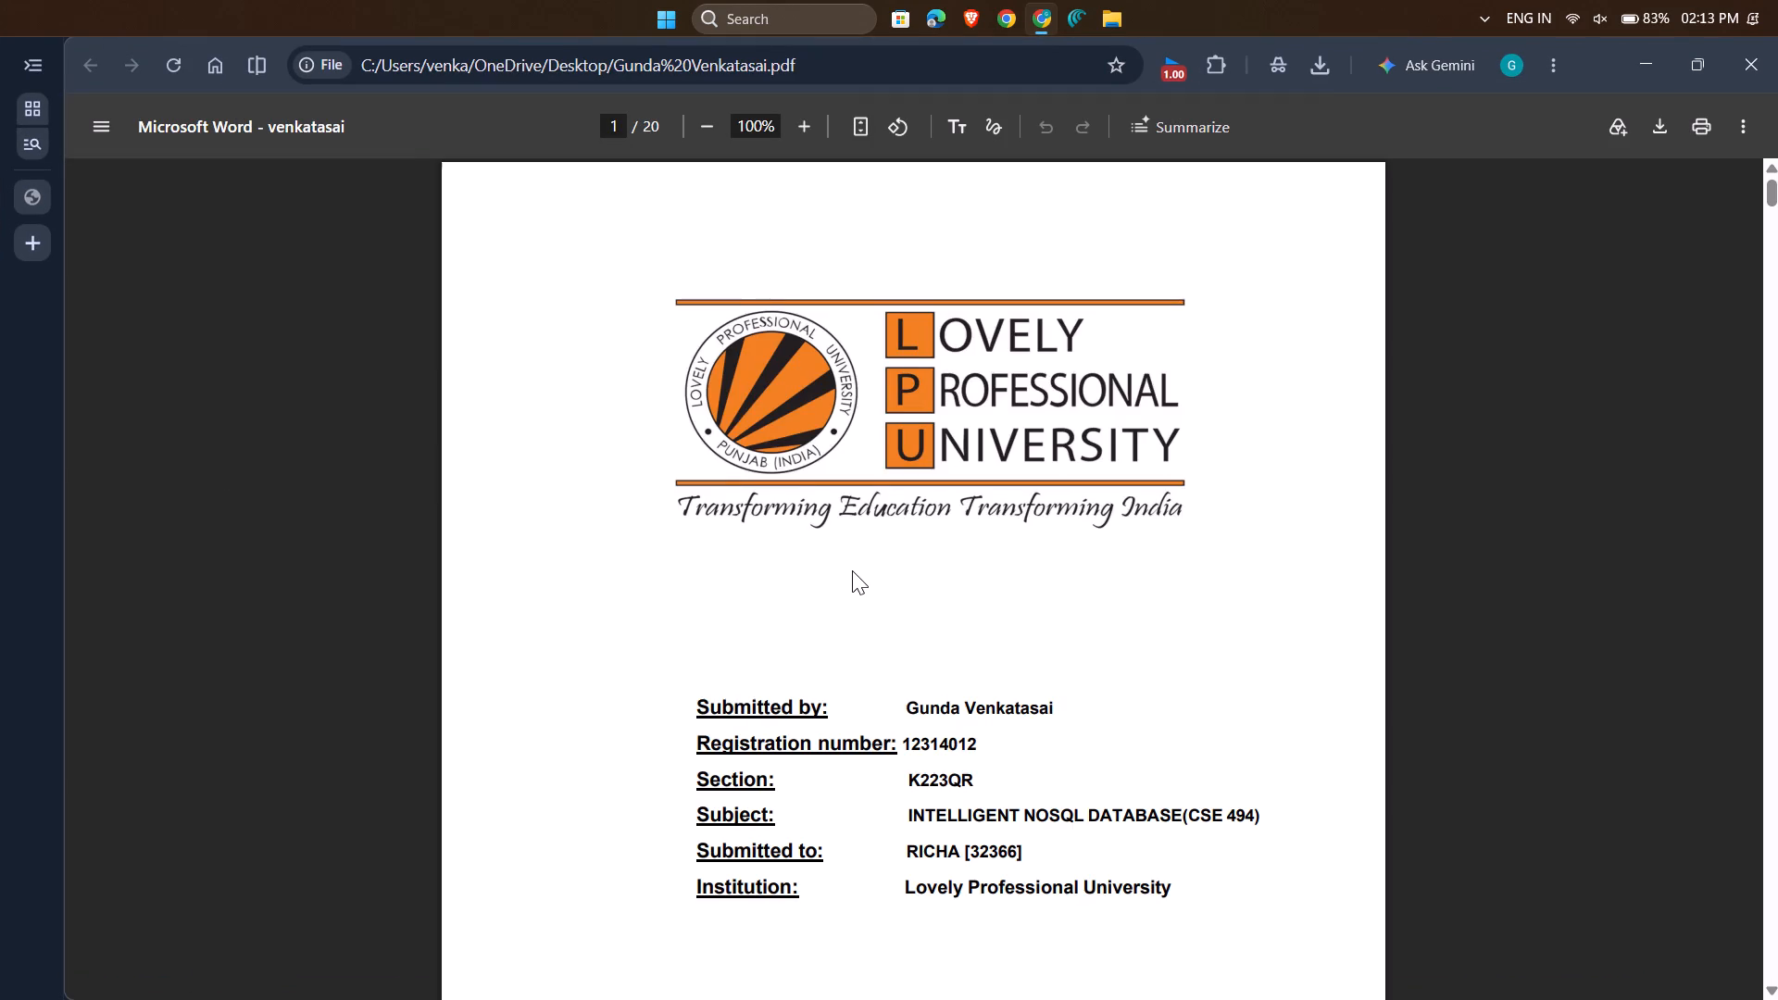
pyautogui.scroll(-6, 852, 570)
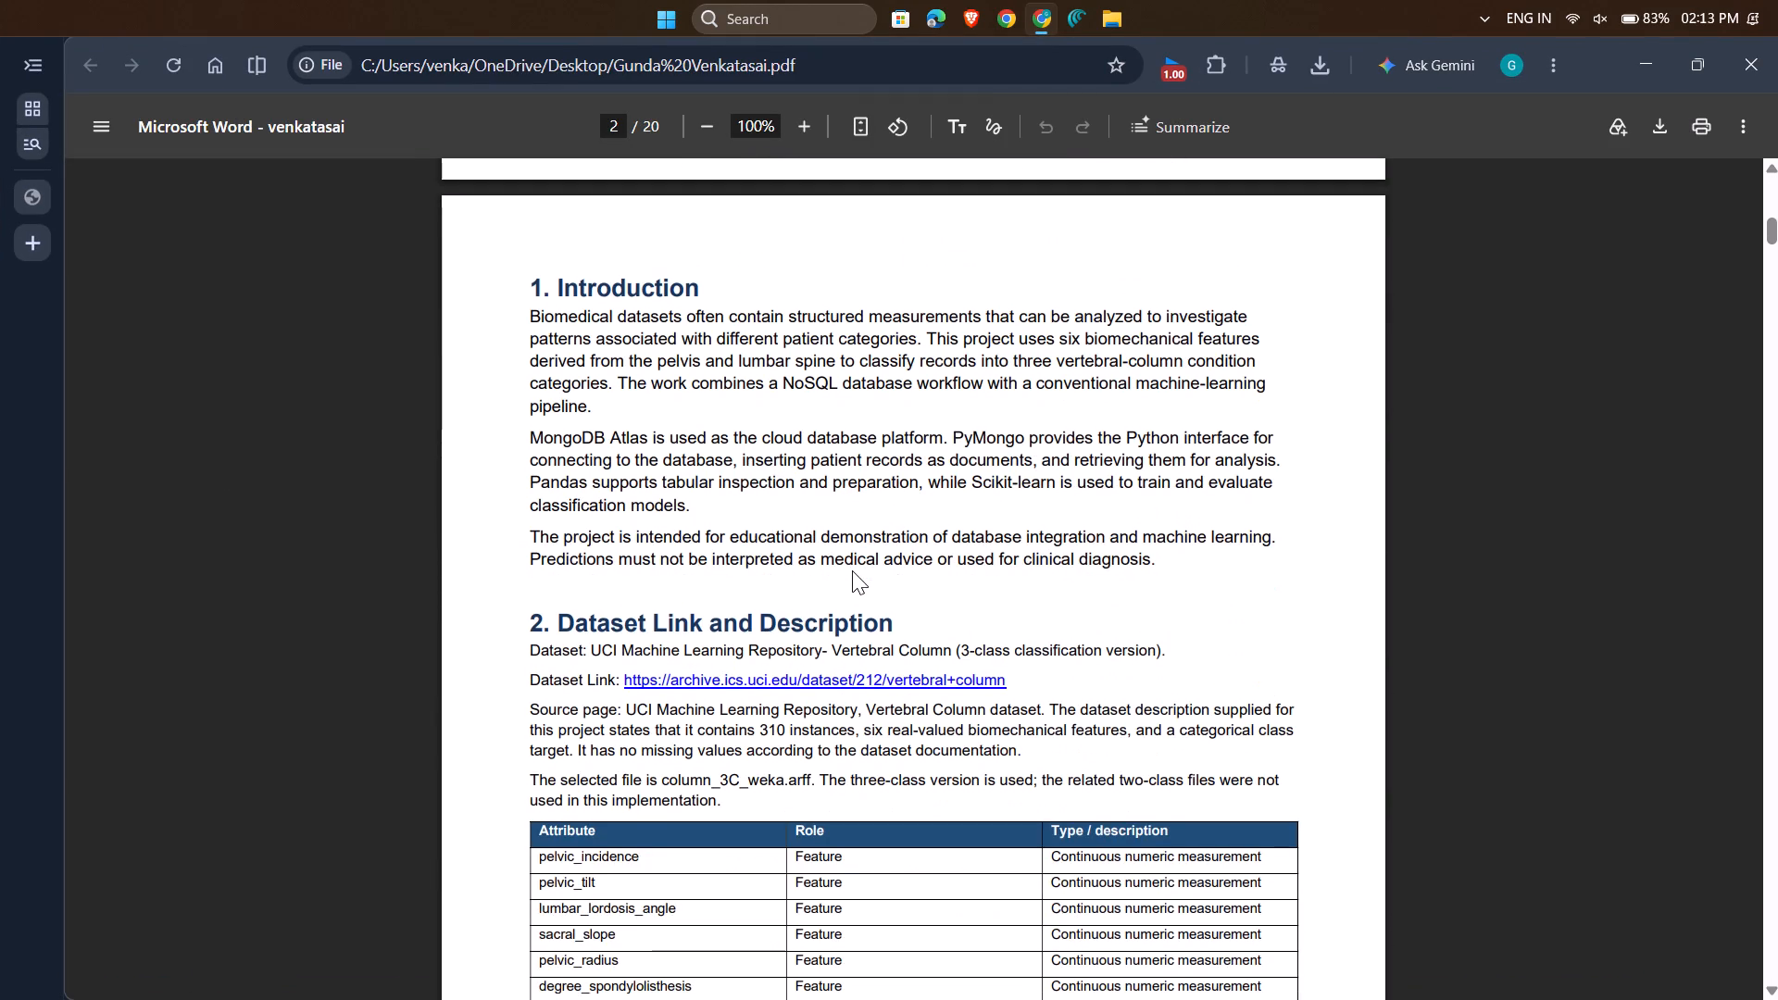
pyautogui.scroll(6, 852, 570)
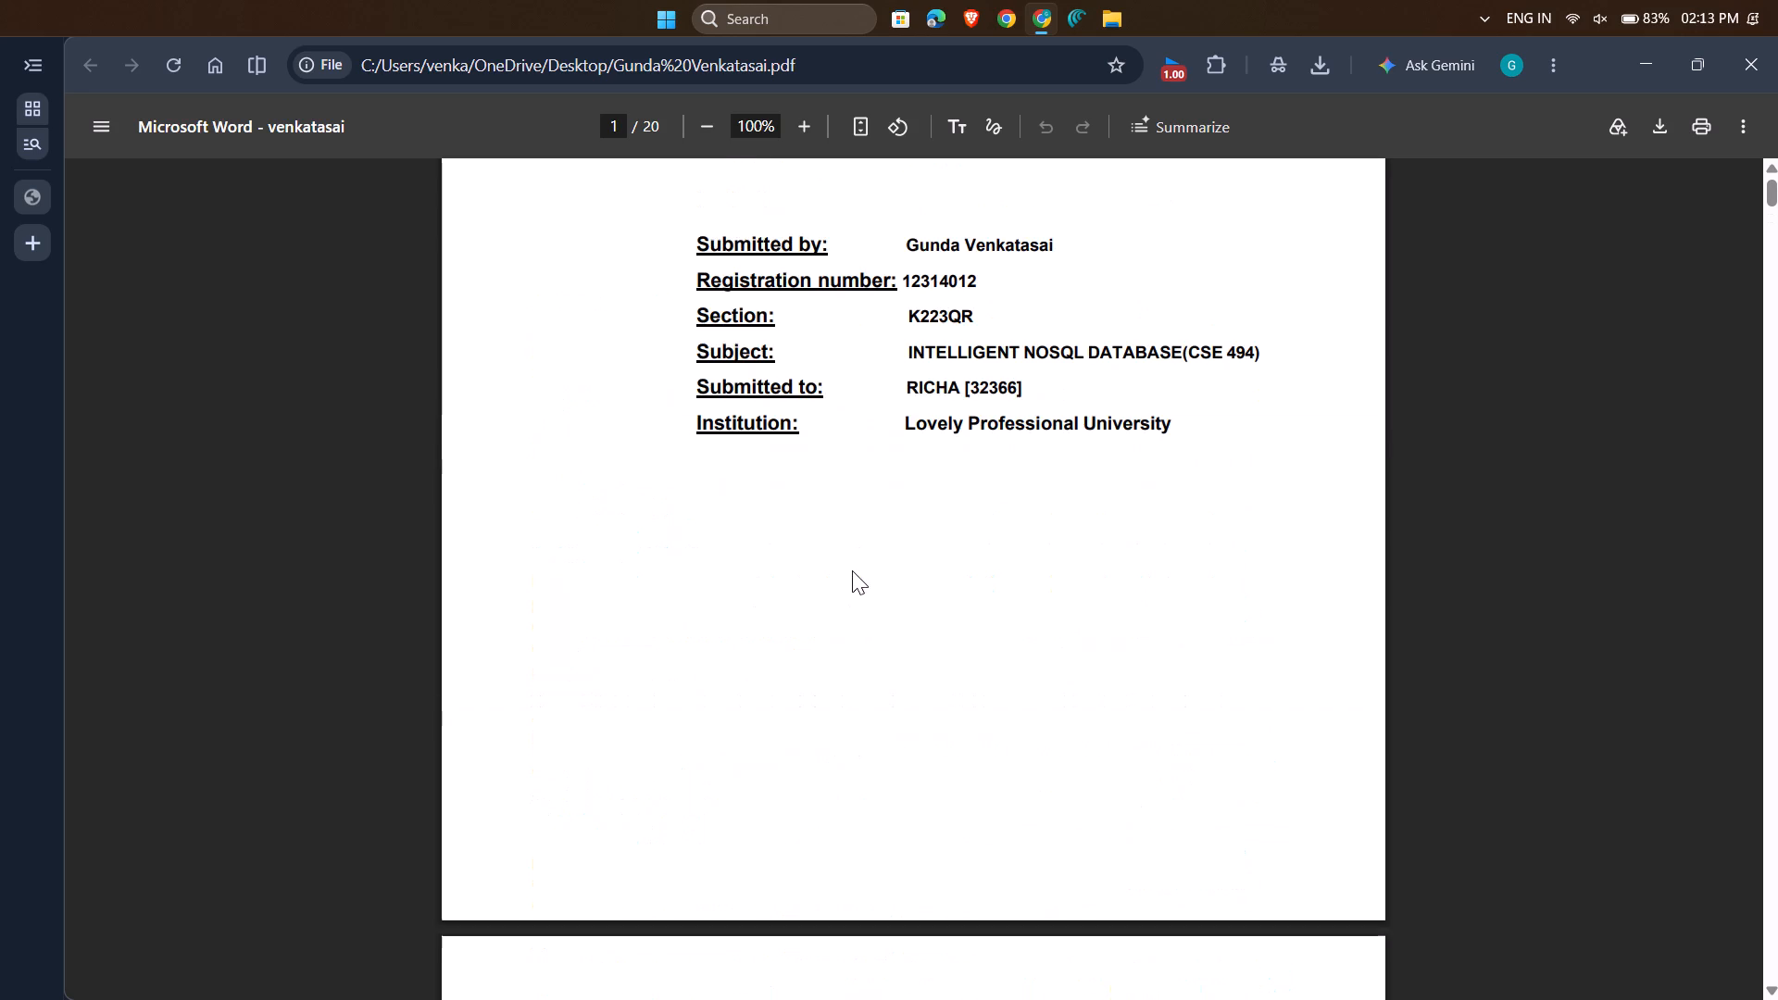